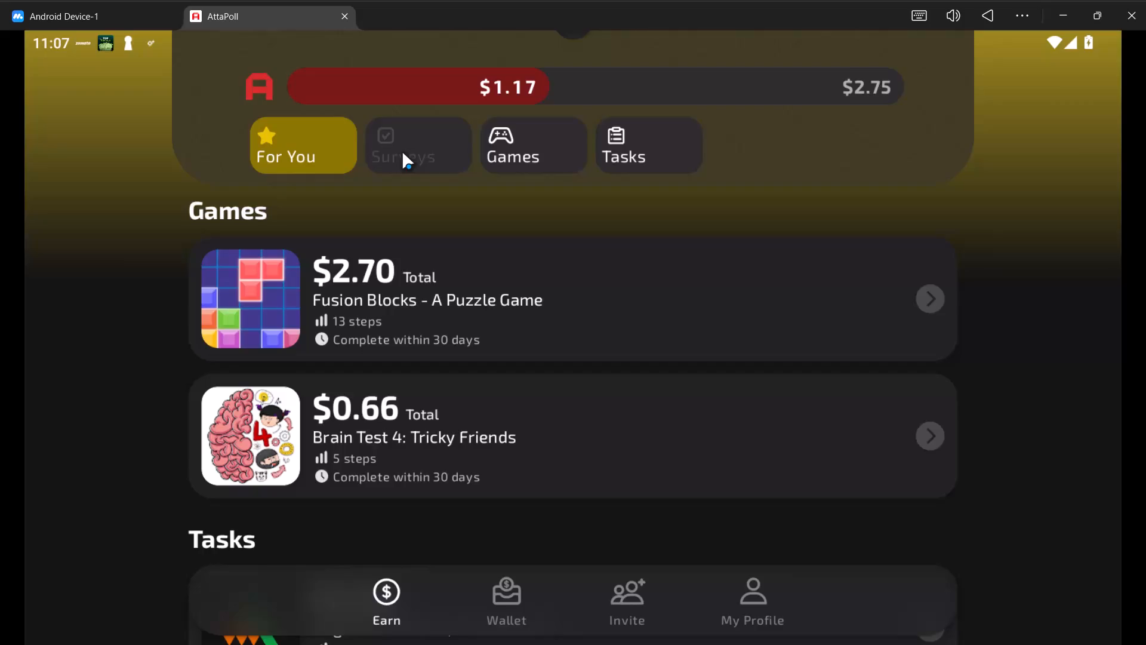
Show the available surveys in AttaPoll.
{"action": "left_click", "coordinate": [403, 152]}
{"action": "scroll", "coordinate": [403, 217], "scroll_direction": "up", "scroll_amount": 7}
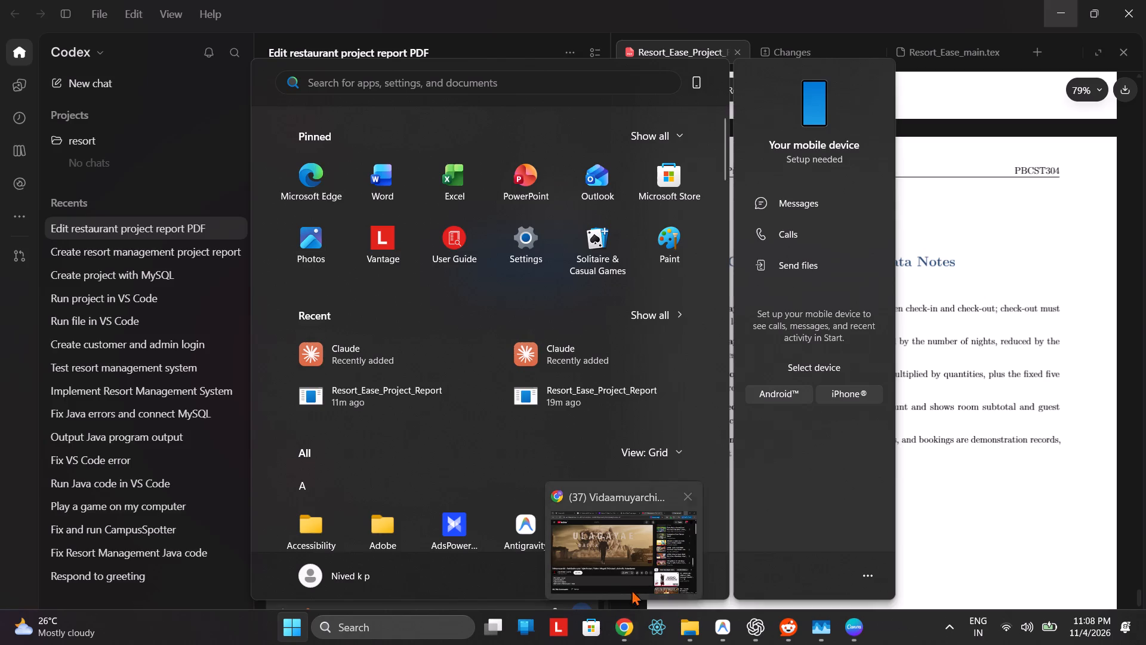
Switch to Chrome and bring up the Overleaf project sdf.
{"action": "left_click", "coordinate": [640, 569]}
{"action": "left_click", "coordinate": [494, 5]}
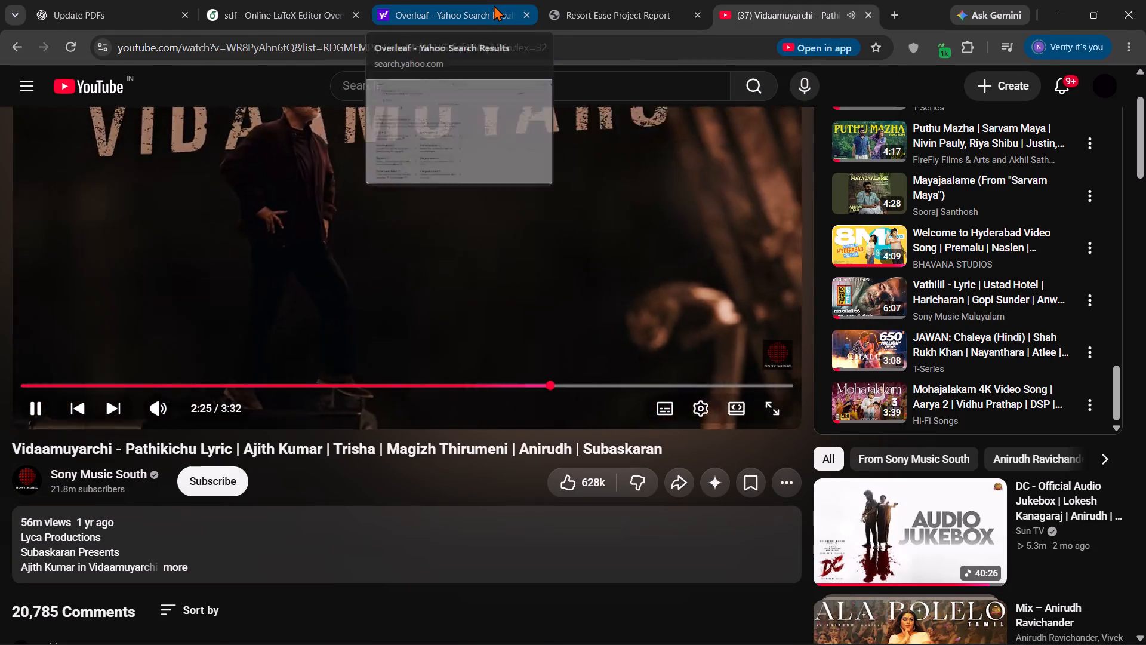
{"action": "left_click", "coordinate": [285, 16]}
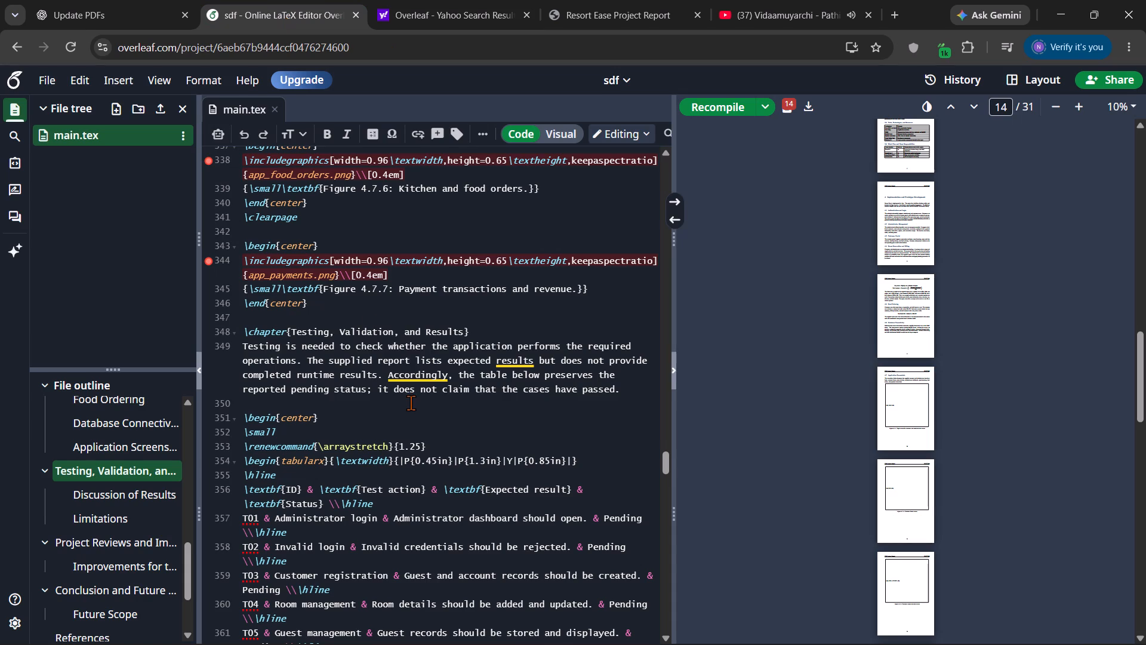
Examine the compiled report's opening pages up close, ending on the Resort Ease title page.
{"action": "scroll", "coordinate": [411, 403], "scroll_direction": "down", "scroll_amount": 2}
{"action": "scroll", "coordinate": [411, 403], "scroll_direction": "up", "scroll_amount": 8}
{"action": "scroll", "coordinate": [905, 267], "scroll_direction": "up", "scroll_amount": 7}
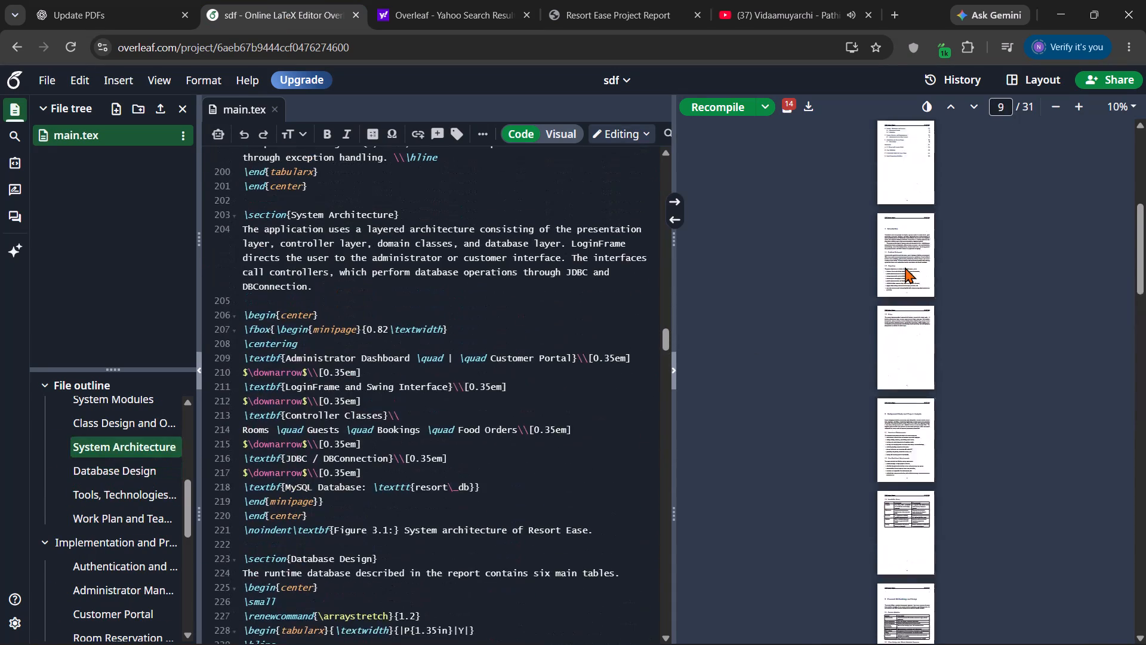
{"action": "scroll", "coordinate": [905, 267], "scroll_direction": "up", "scroll_amount": 9}
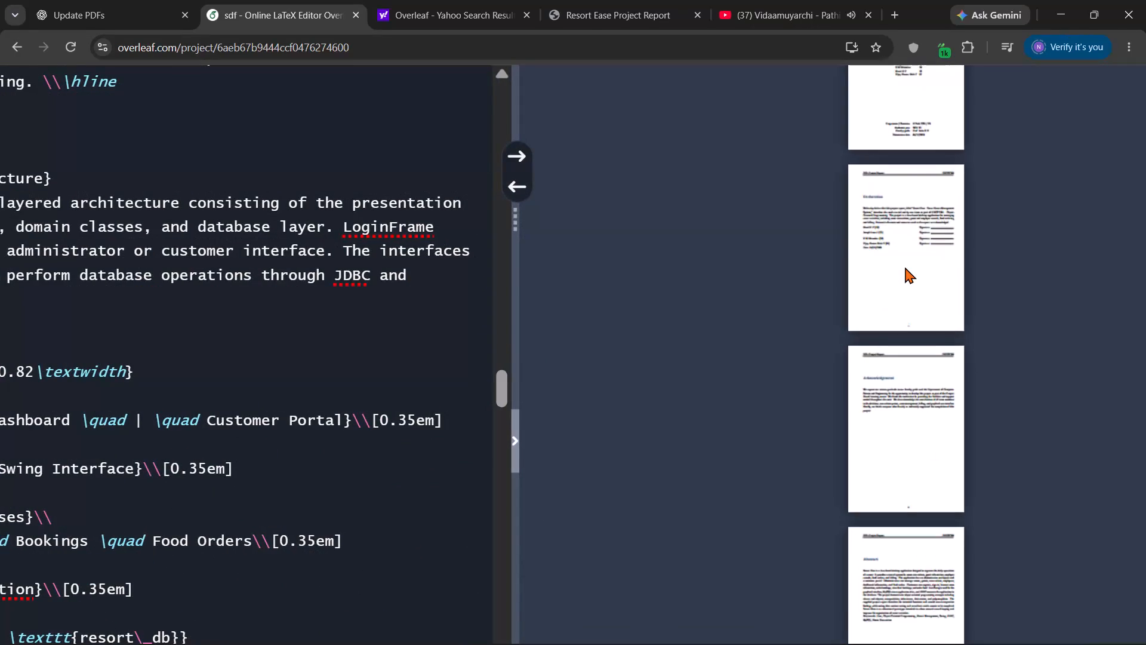
{"action": "scroll", "coordinate": [905, 267], "scroll_direction": "up", "scroll_amount": 2}
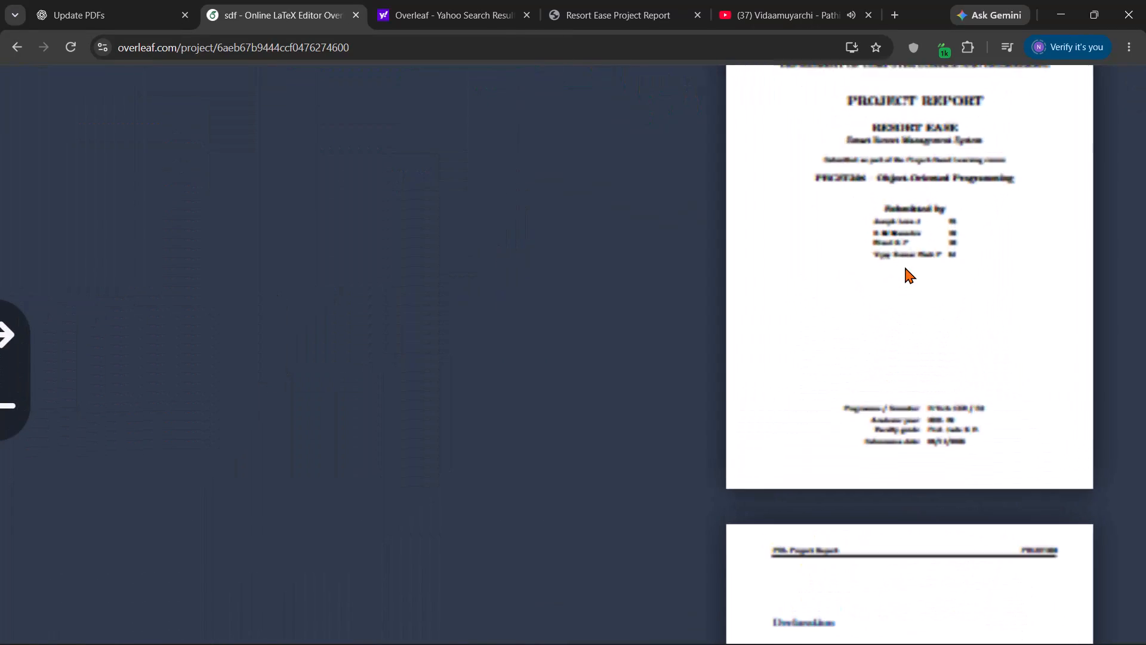
{"action": "scroll", "coordinate": [905, 267], "scroll_direction": "up", "scroll_amount": 1}
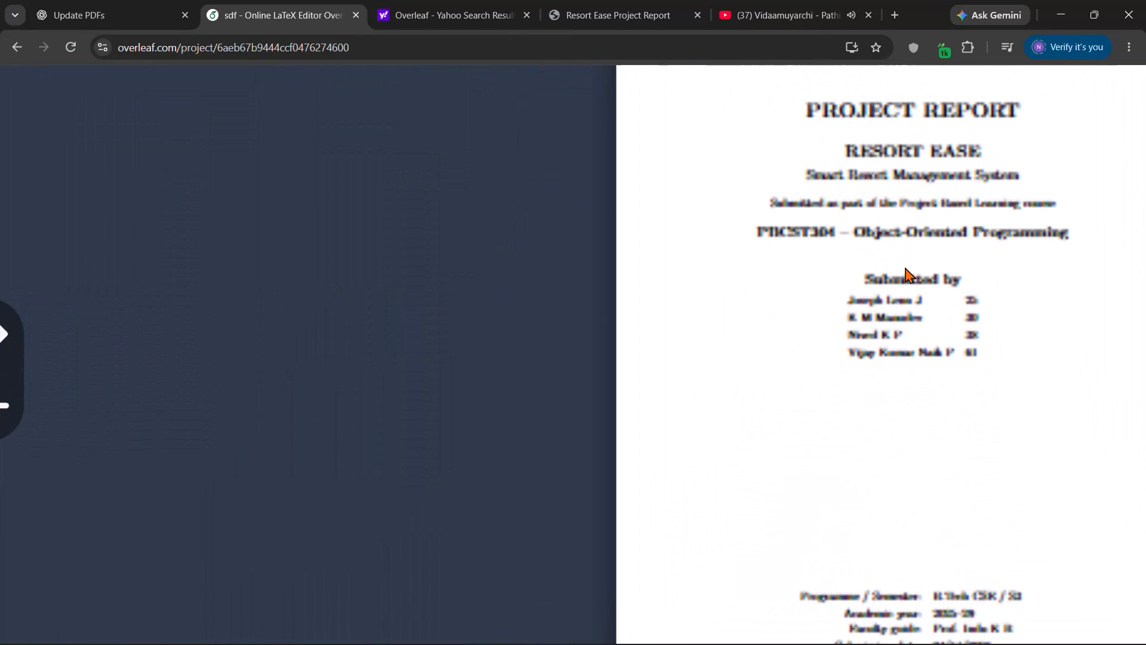
{"action": "scroll", "coordinate": [733, 275], "scroll_direction": "left", "scroll_amount": 2}
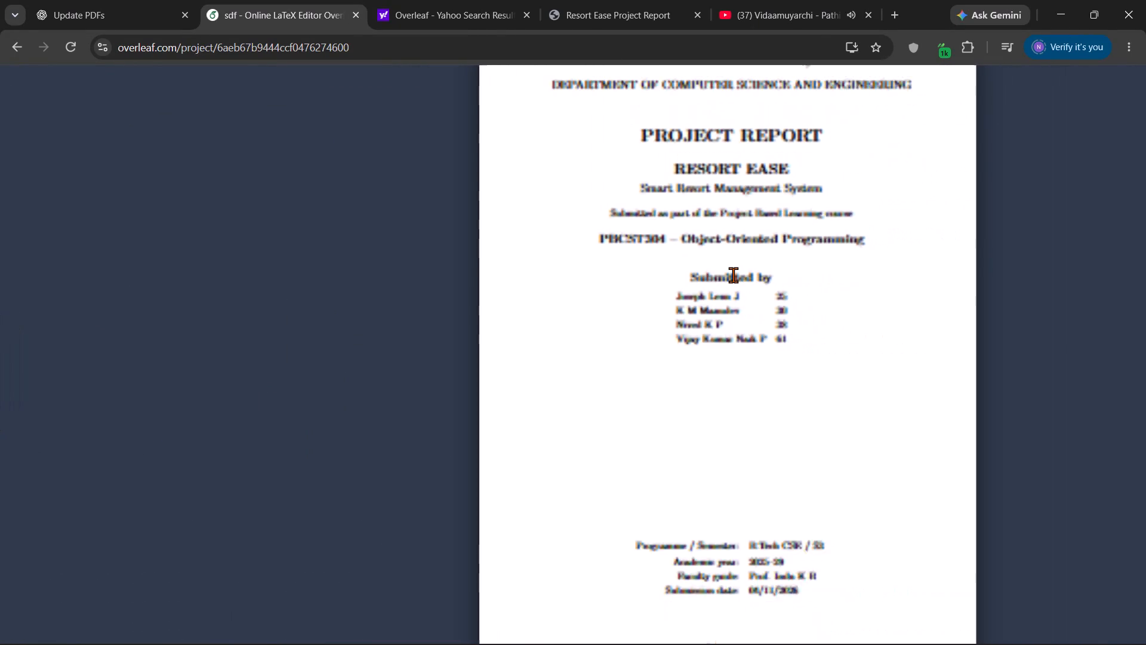
{"action": "left_click", "coordinate": [733, 275]}
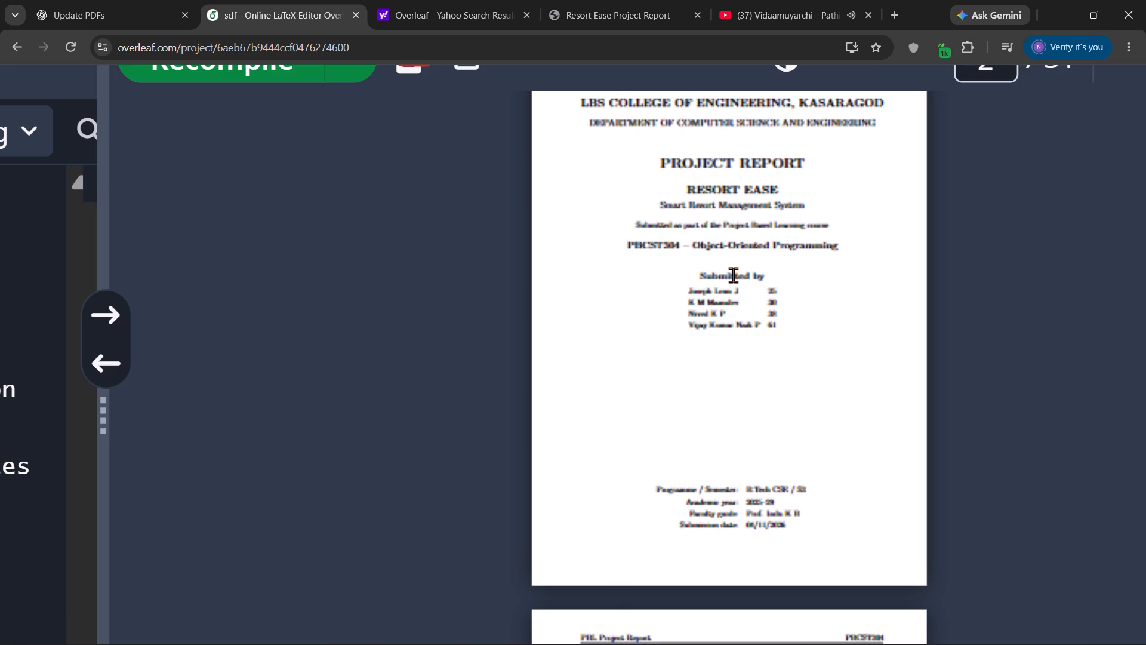
{"action": "scroll", "coordinate": [733, 275], "scroll_direction": "right", "scroll_amount": 6}
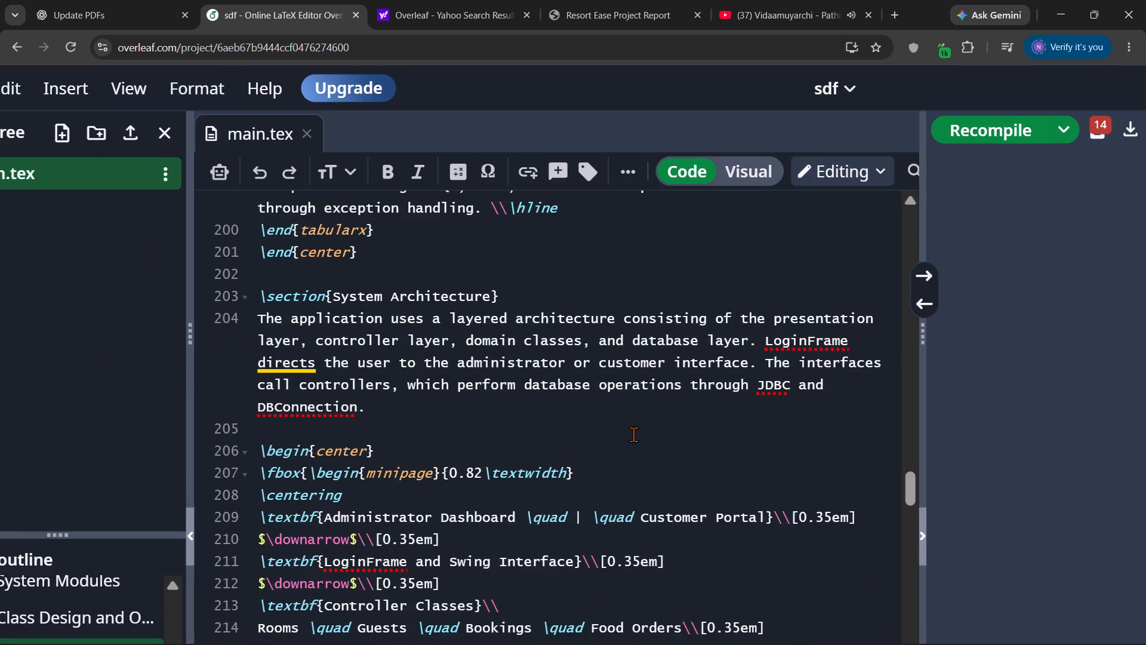
Read through the preamble and title page code at the beginning of main.tex.
{"action": "scroll", "coordinate": [633, 434], "scroll_direction": "up", "scroll_amount": 19}
{"action": "scroll", "coordinate": [633, 434], "scroll_direction": "up", "scroll_amount": 6}
{"action": "scroll", "coordinate": [633, 434], "scroll_direction": "down", "scroll_amount": 1}
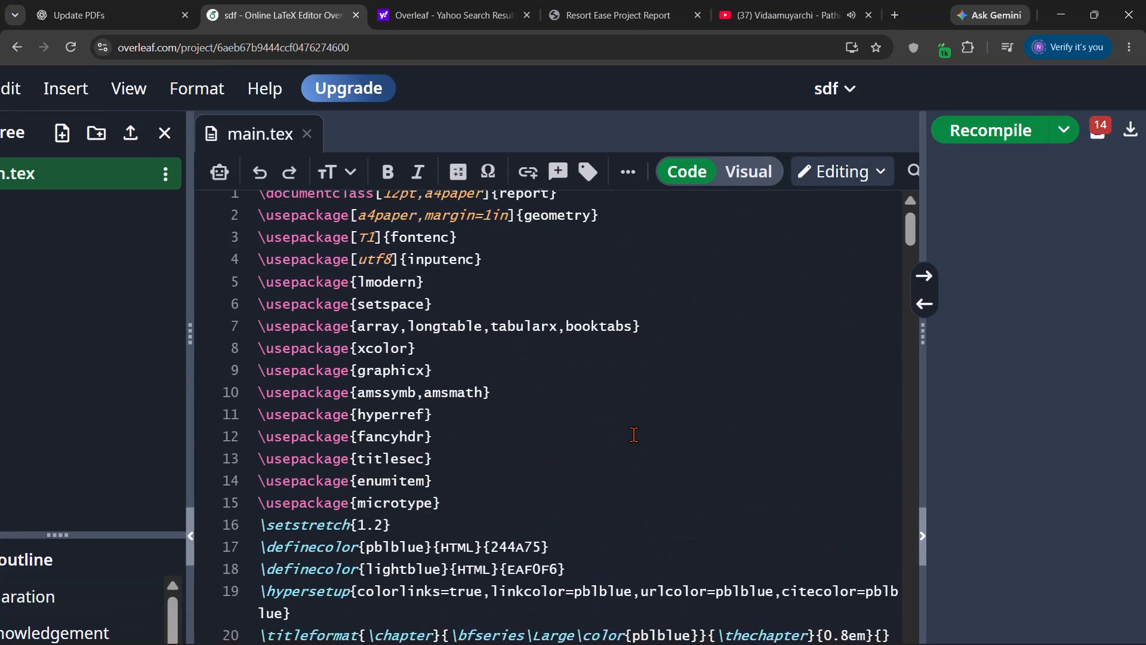
{"action": "scroll", "coordinate": [633, 434], "scroll_direction": "down", "scroll_amount": 2}
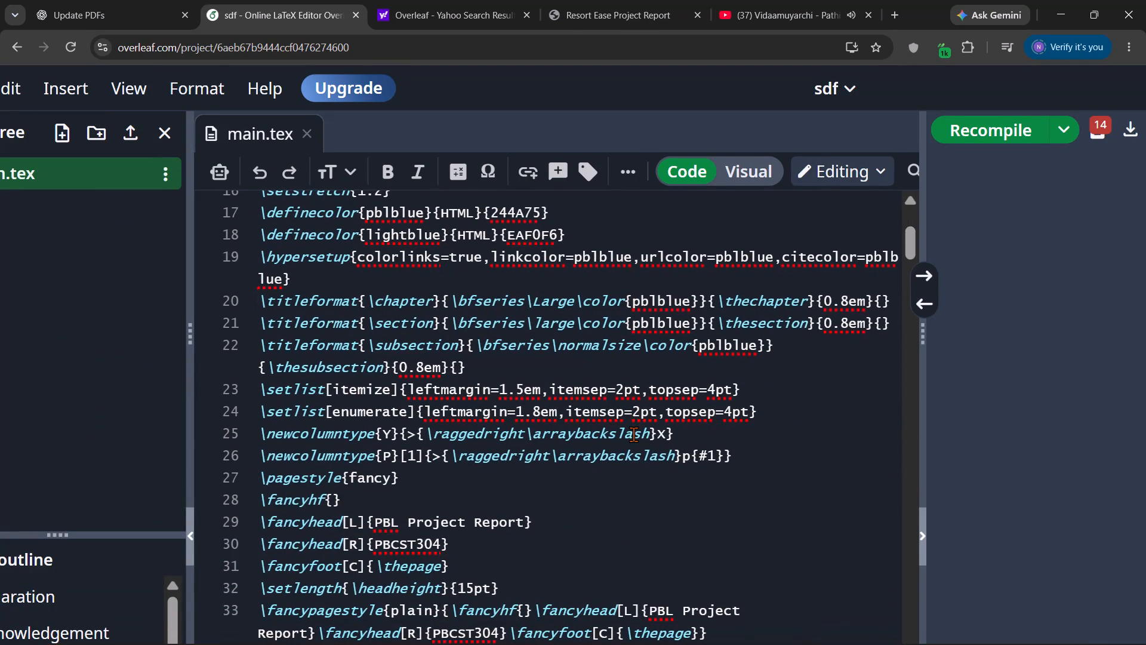
{"action": "scroll", "coordinate": [633, 434], "scroll_direction": "down", "scroll_amount": 2}
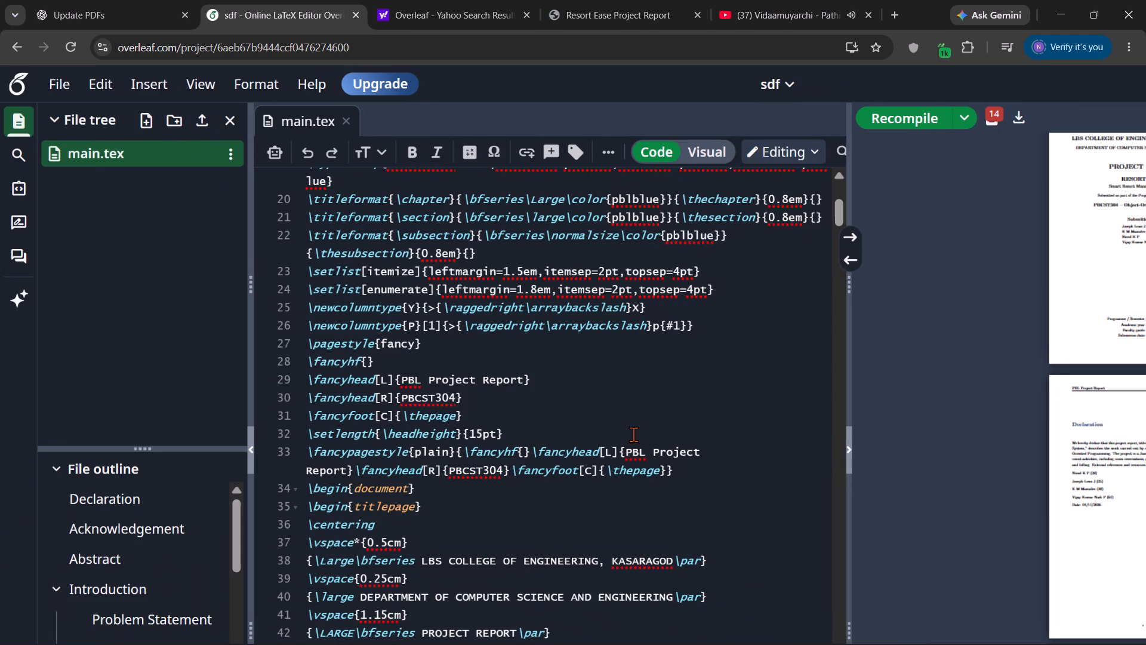
Change the title page's project name in main.tex to RESORT MANAGMENT SYSTEM.
{"action": "scroll", "coordinate": [633, 434], "scroll_direction": "down", "scroll_amount": 1}
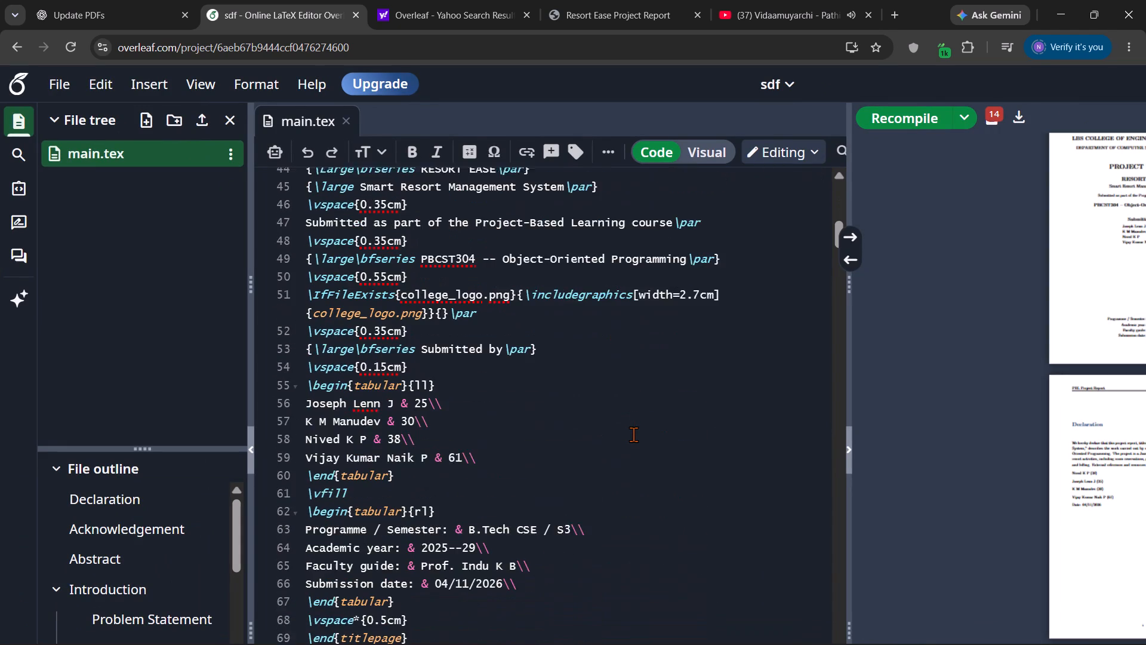
{"action": "scroll", "coordinate": [633, 434], "scroll_direction": "down", "scroll_amount": 1}
{"action": "scroll", "coordinate": [633, 434], "scroll_direction": "up", "scroll_amount": 4}
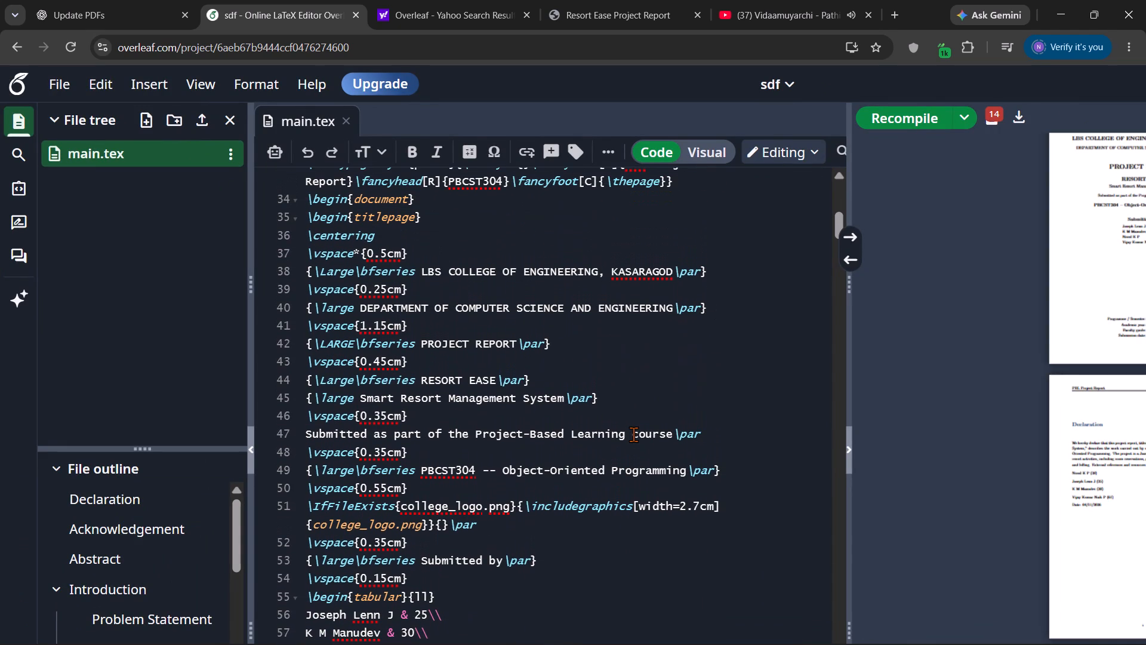
{"action": "left_click", "coordinate": [492, 380]}
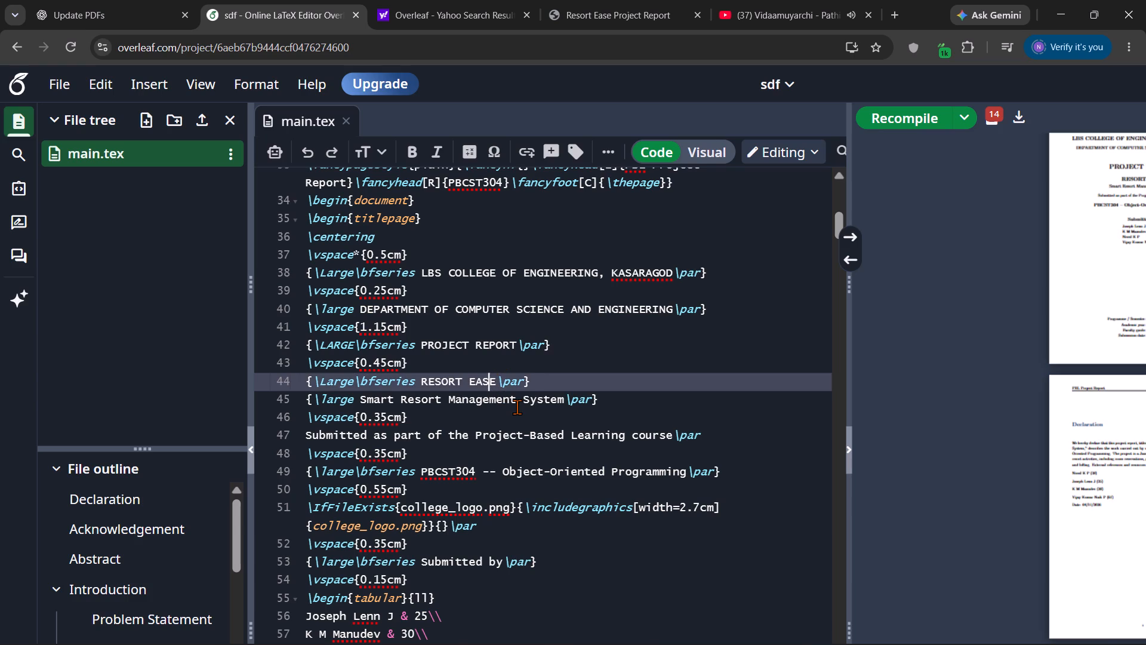
{"action": "key", "text": "Right"}
{"action": "key", "text": "BackSpace"}
{"action": "key", "text": "BackSpace"}
{"action": "key", "text": "BackSpace"}
{"action": "key", "text": "BackSpace"}
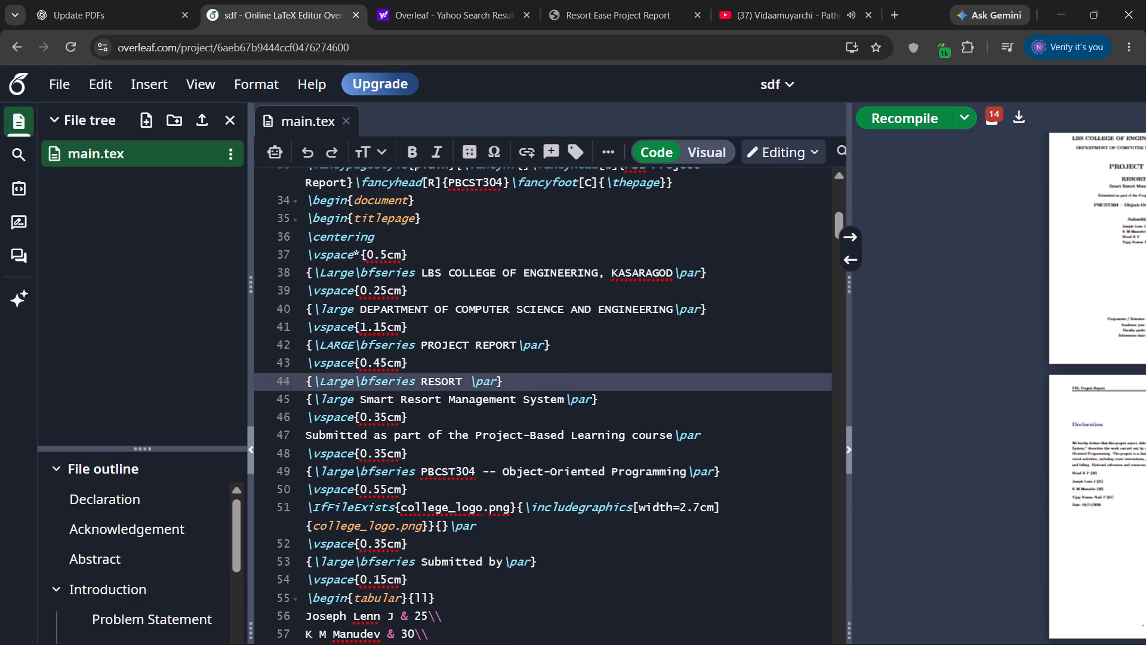
{"action": "type", "text": "MANAGN"}
{"action": "key", "text": "BackSpace"}
{"action": "type", "text": "MENT SY"}
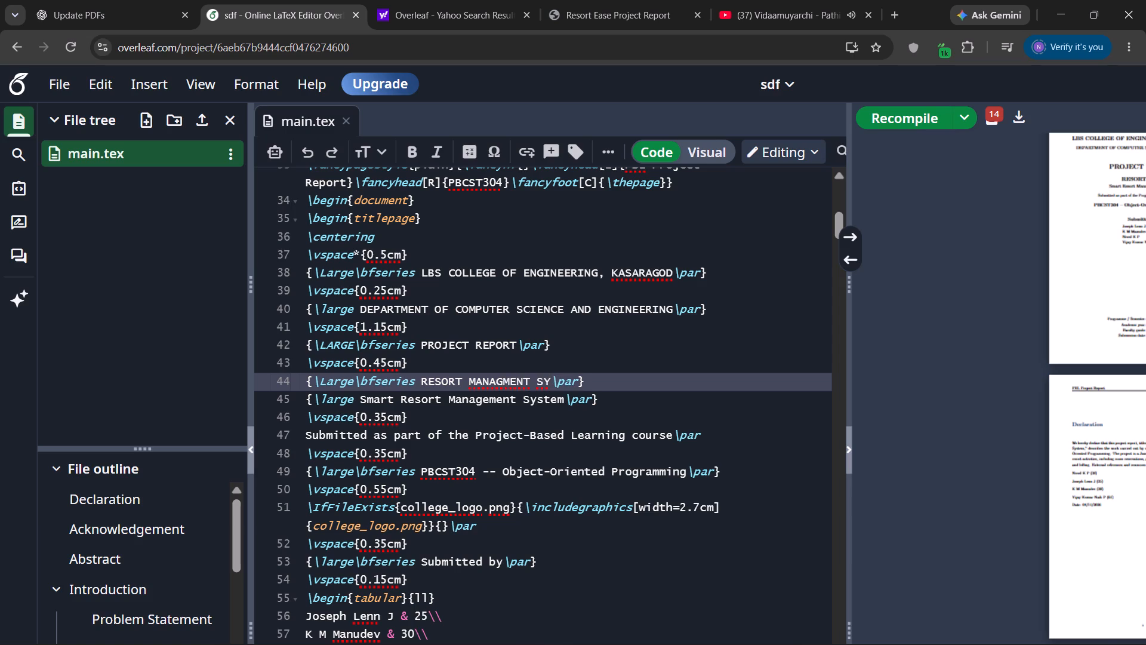
{"action": "type", "text": "STEM"}
Delete the subtitle text Smart Resort Management System from the line below the project name, leaving its formatting commands.
{"action": "left_click", "coordinate": [565, 402]}
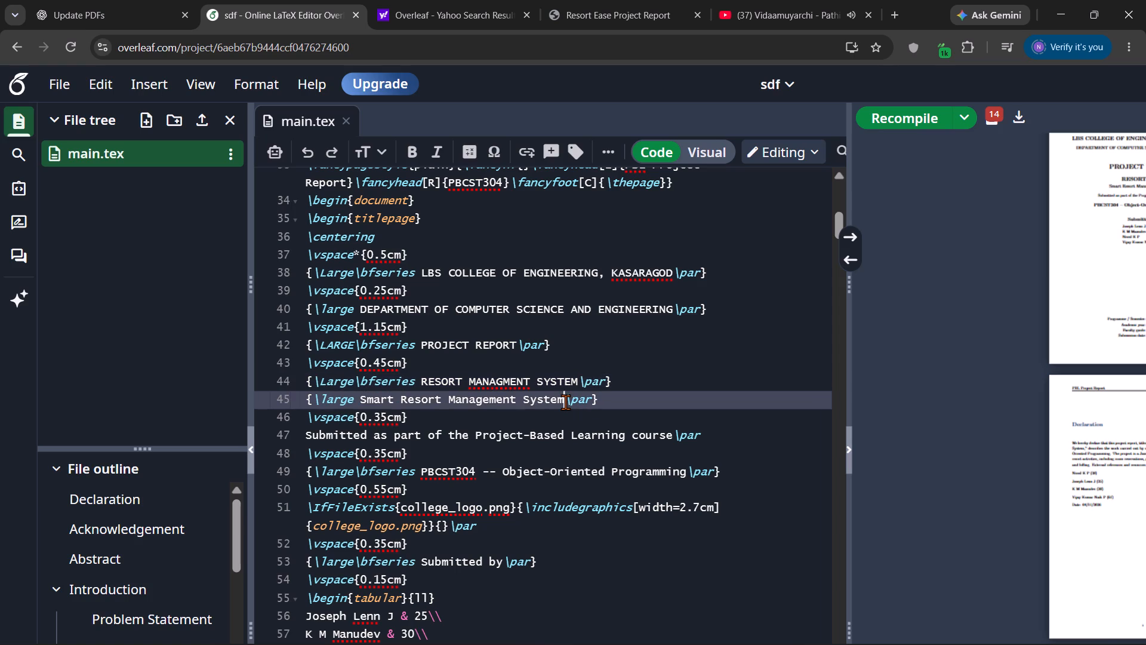
{"action": "key", "text": "BackSpace"}
{"action": "key", "text": "BackSpace"}
{"action": "key", "text": "BackSpace"}
{"action": "key", "text": "BackSpace"}
{"action": "key", "text": "BackSpace"}
{"action": "key", "text": "BackSpace"}
{"action": "key", "text": "BackSpace"}
{"action": "key", "text": "BackSpace"}
{"action": "key", "text": "BackSpace"}
{"action": "key", "text": "BackSpace"}
{"action": "key", "text": "BackSpace"}
{"action": "key", "text": "BackSpace"}
{"action": "key", "text": "BackSpace"}
{"action": "key", "text": "BackSpace"}
{"action": "key", "text": "BackSpace"}
{"action": "key", "text": "BackSpace"}
{"action": "key", "text": "BackSpace"}
{"action": "key", "text": "BackSpace"}
{"action": "key", "text": "BackSpace"}
{"action": "key", "text": "BackSpace"}
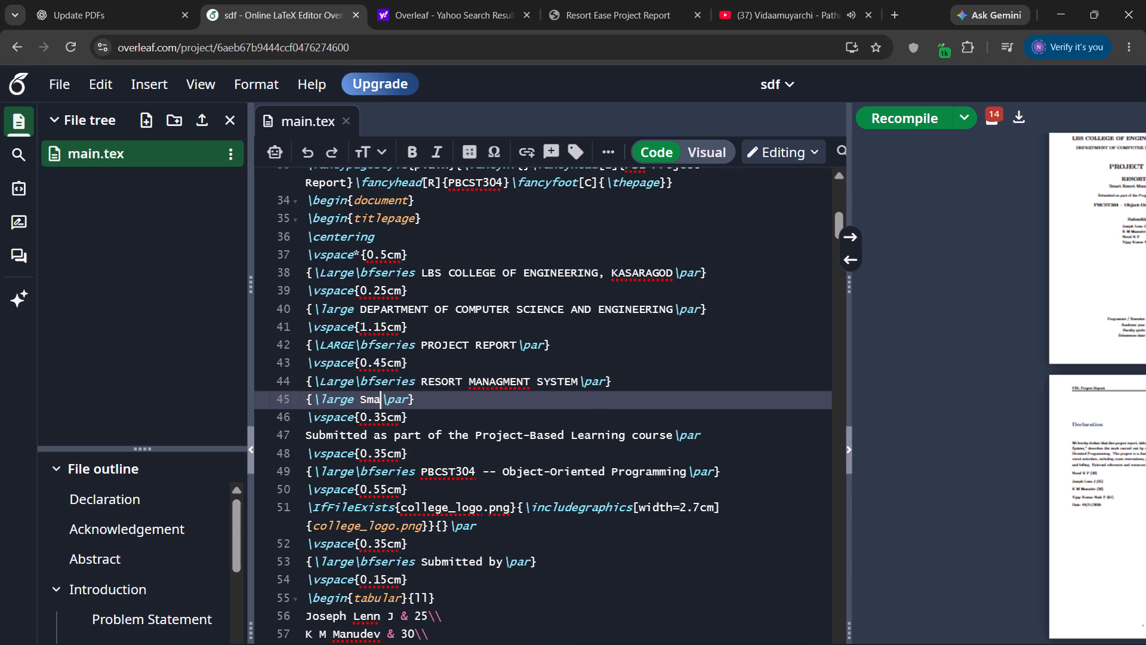
{"action": "key", "text": "BackSpace"}
{"action": "key", "text": "BackSpace"}
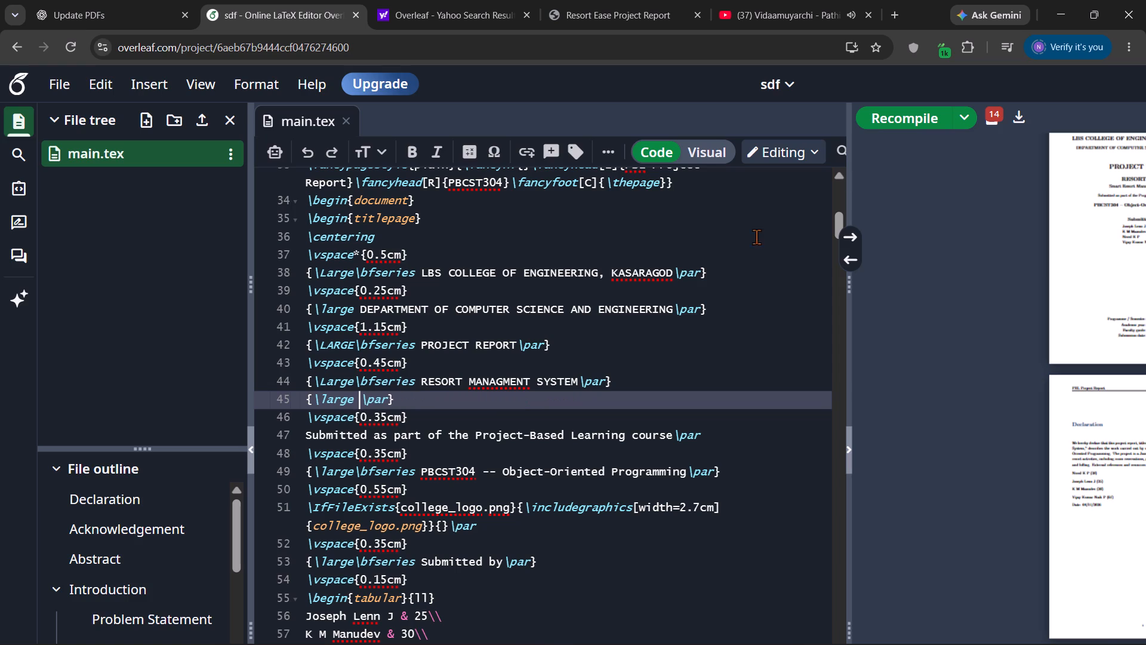
Recompile the report and check the title page in the PDF preview up close.
{"action": "left_click", "coordinate": [899, 105]}
{"action": "left_click", "coordinate": [909, 117]}
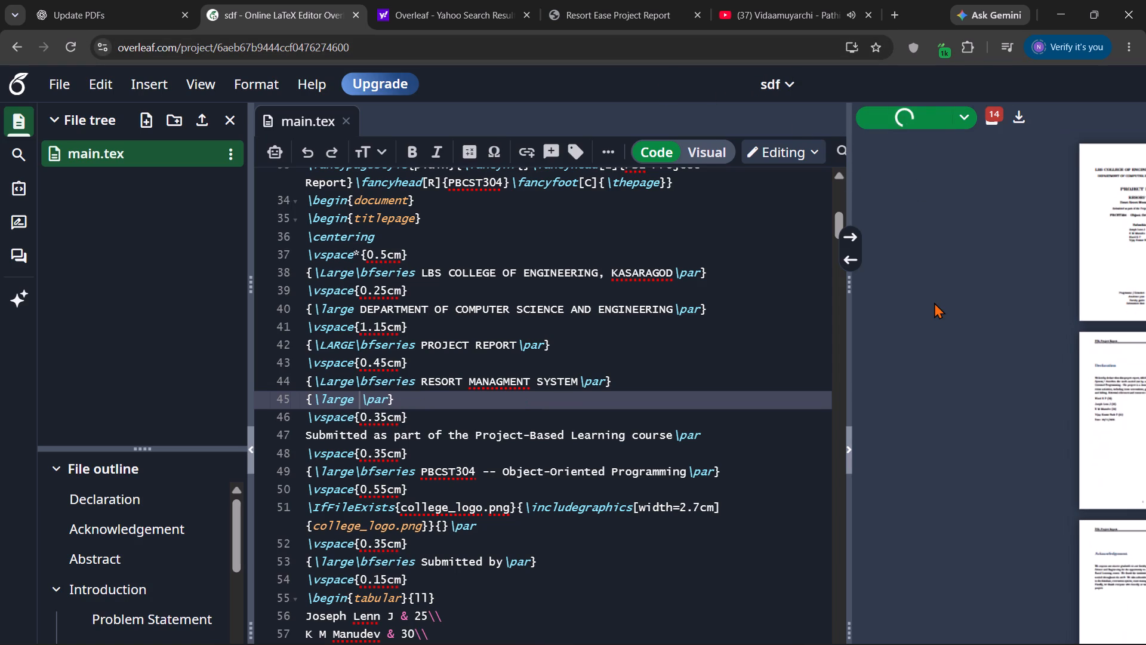
{"action": "scroll", "coordinate": [934, 302], "scroll_direction": "left", "scroll_amount": 5}
{"action": "scroll", "coordinate": [934, 302], "scroll_direction": "up", "scroll_amount": 1}
{"action": "scroll", "coordinate": [708, 260], "scroll_direction": "up", "scroll_amount": 2}
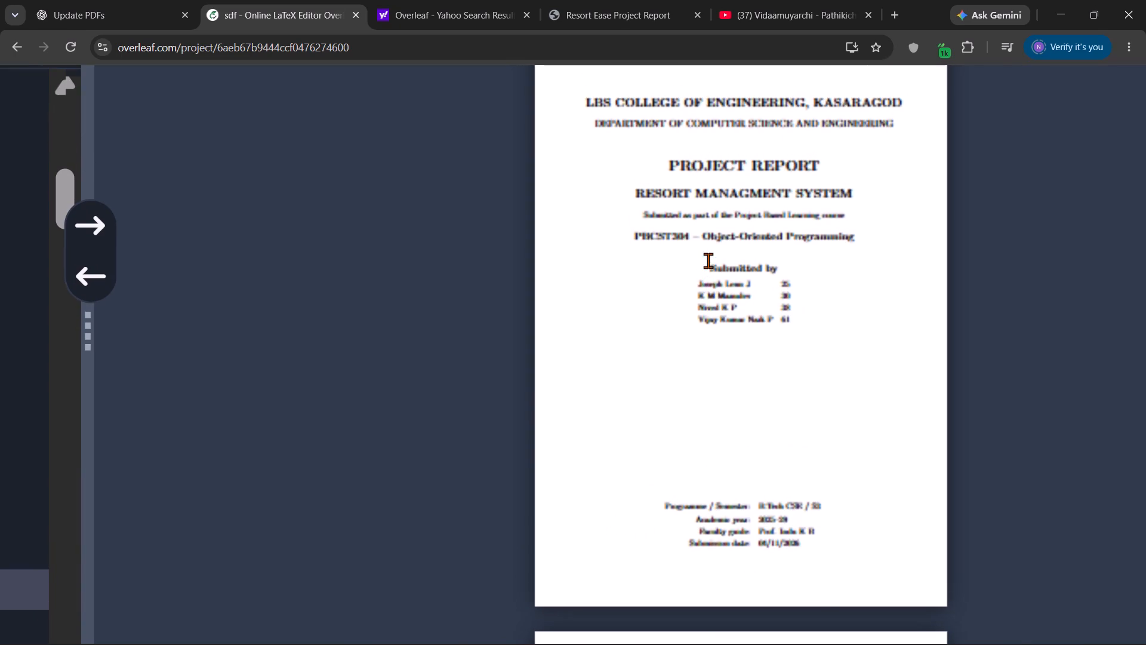
{"action": "scroll", "coordinate": [708, 260], "scroll_direction": "up", "scroll_amount": 2}
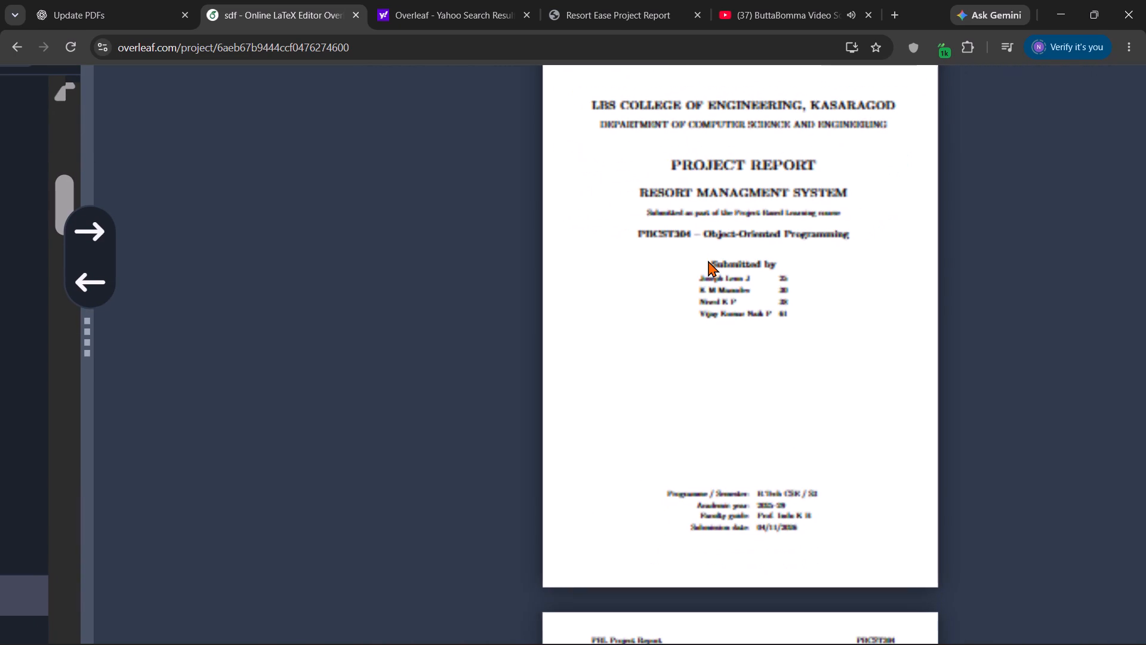
Remove the trailing initial P from the last team member's name in the title page's Submitted by table.
{"action": "scroll", "coordinate": [423, 356], "scroll_direction": "right", "scroll_amount": 10}
{"action": "scroll", "coordinate": [423, 356], "scroll_direction": "down", "scroll_amount": 2}
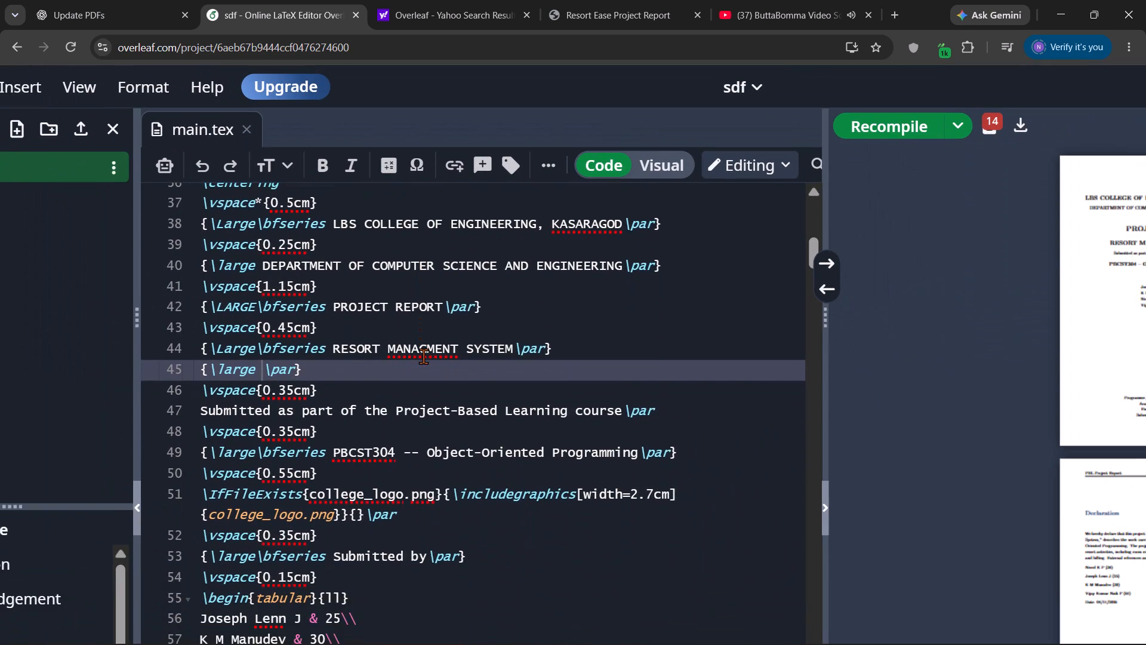
{"action": "scroll", "coordinate": [423, 356], "scroll_direction": "down", "scroll_amount": 3}
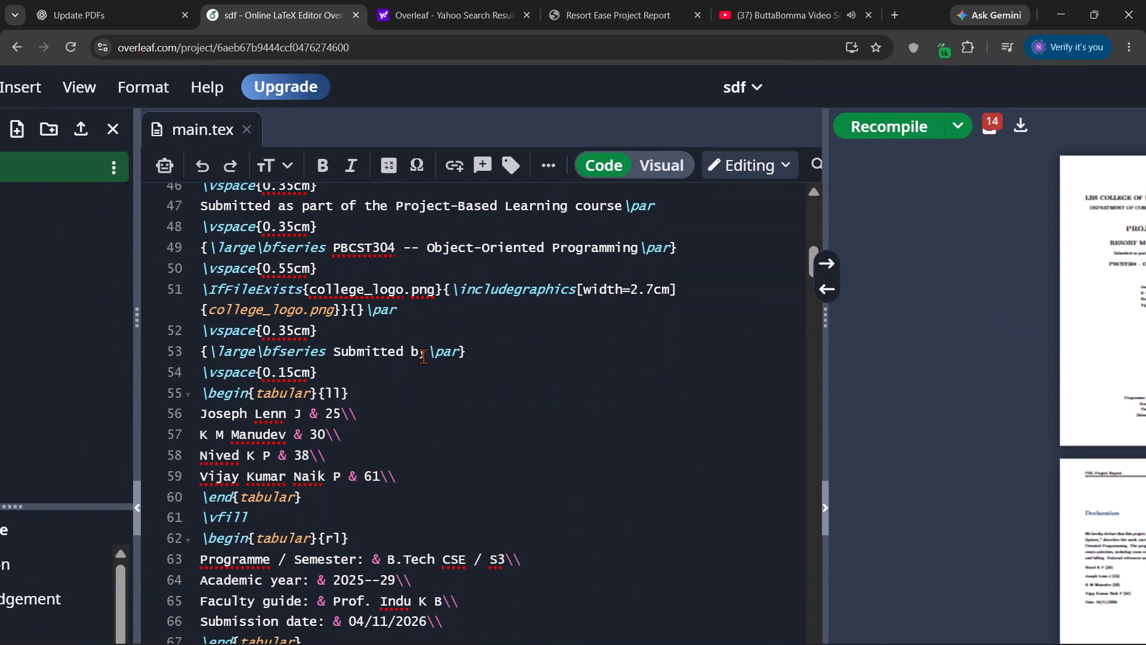
{"action": "scroll", "coordinate": [423, 356], "scroll_direction": "down", "scroll_amount": 1}
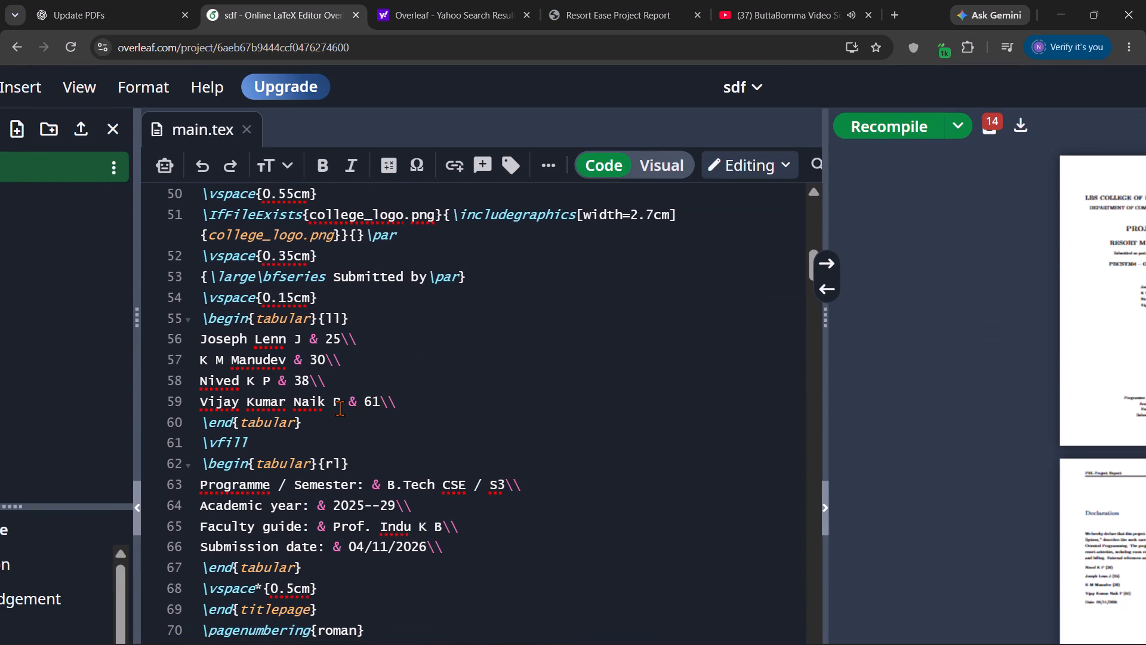
{"action": "left_click", "coordinate": [340, 401]}
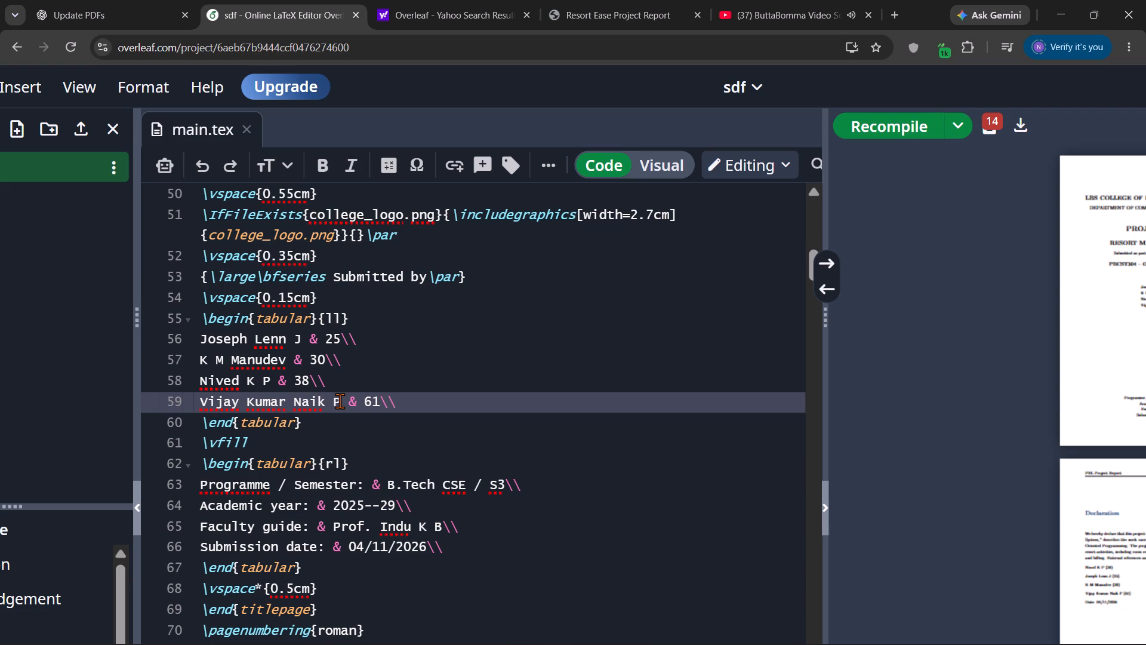
{"action": "key", "text": "BackSpace"}
Retype the third letter of the last team member's surname in the Submitted by table, ending with a capital I.
{"action": "left_click", "coordinate": [318, 399]}
{"action": "key", "text": "BackSpace"}
{"action": "key", "text": "y"}
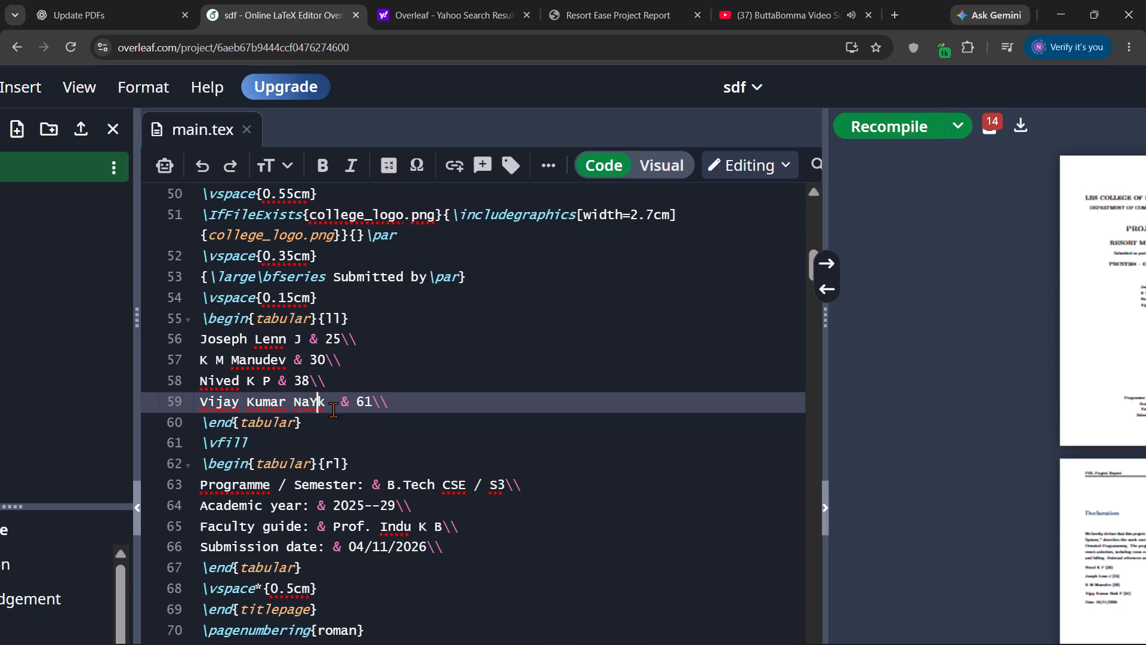
{"action": "key", "text": "BackSpace"}
{"action": "key", "text": "i"}
Review the Declaration and Acknowledgement code, checking the Declaration against the compiled page.
{"action": "scroll", "coordinate": [340, 467], "scroll_direction": "down", "scroll_amount": 2}
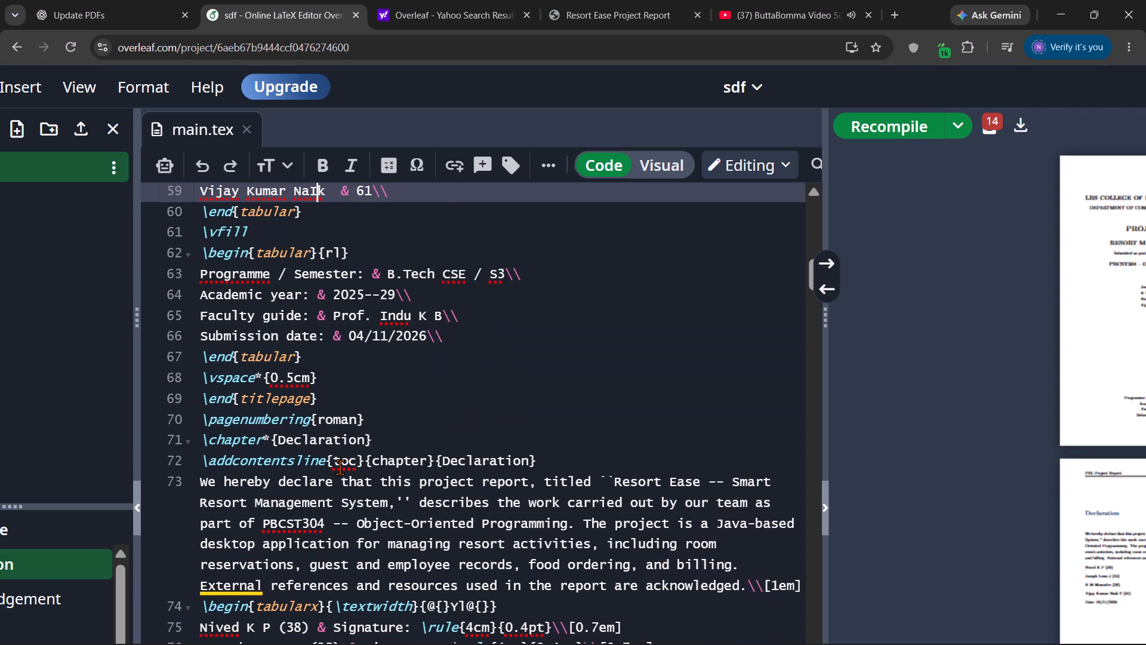
{"action": "scroll", "coordinate": [342, 462], "scroll_direction": "down", "scroll_amount": 1}
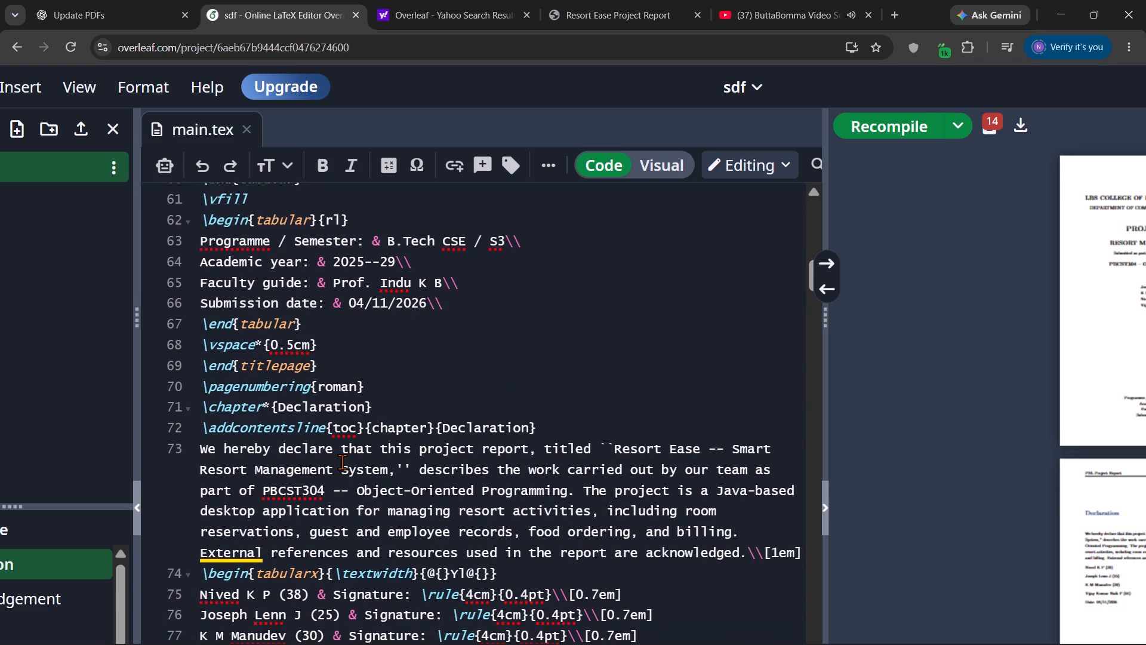
{"action": "scroll", "coordinate": [342, 462], "scroll_direction": "down", "scroll_amount": 3}
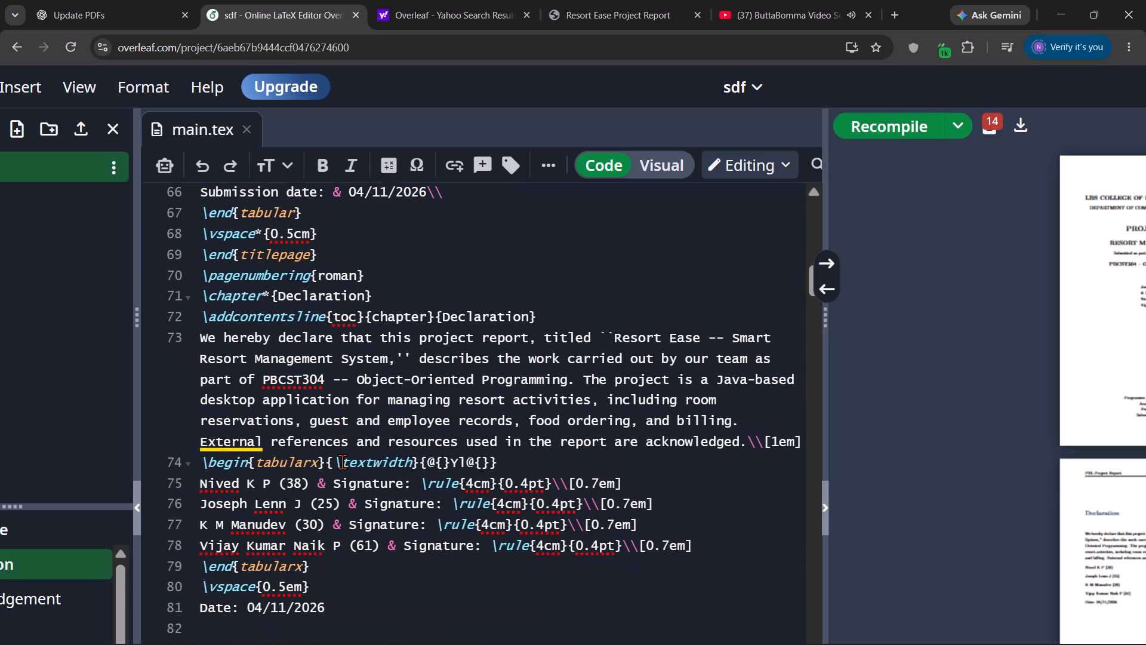
{"action": "scroll", "coordinate": [342, 462], "scroll_direction": "down", "scroll_amount": 1}
{"action": "scroll", "coordinate": [342, 462], "scroll_direction": "up", "scroll_amount": 2}
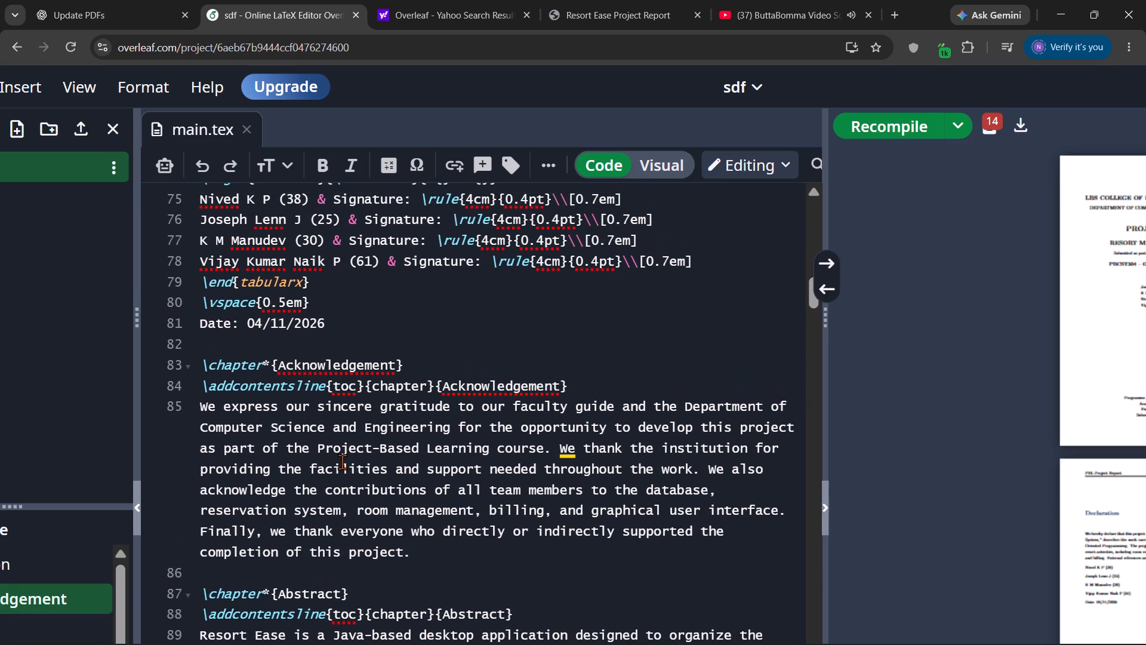
{"action": "scroll", "coordinate": [342, 462], "scroll_direction": "up", "scroll_amount": 1}
{"action": "scroll", "coordinate": [1033, 355], "scroll_direction": "down", "scroll_amount": 1}
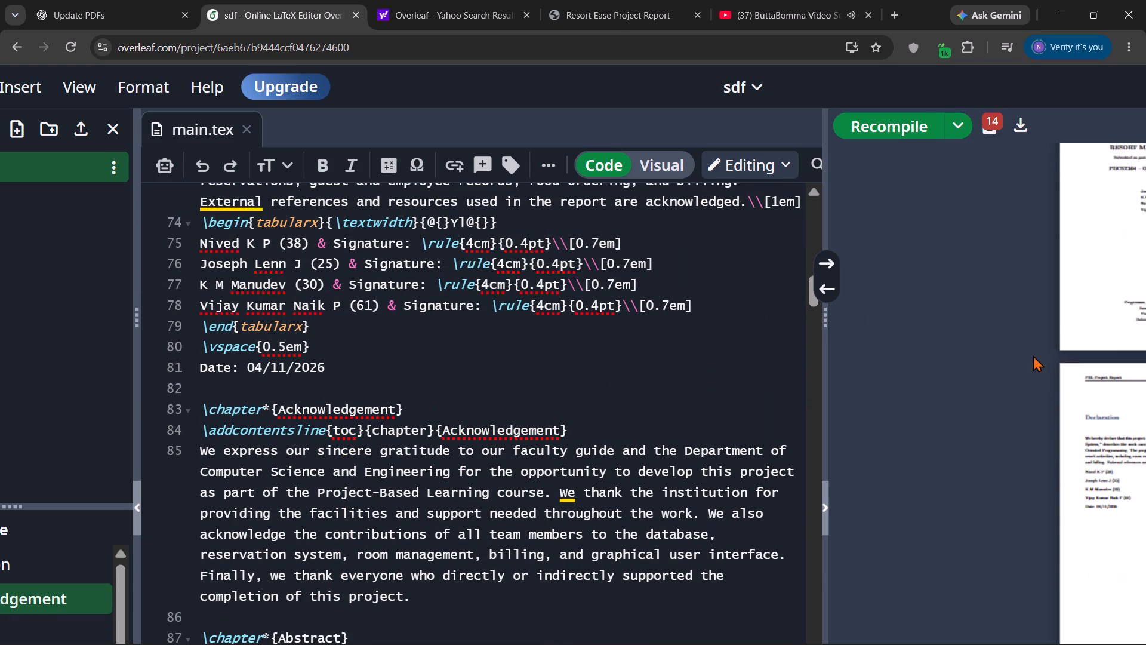
{"action": "scroll", "coordinate": [1033, 355], "scroll_direction": "left", "scroll_amount": 3}
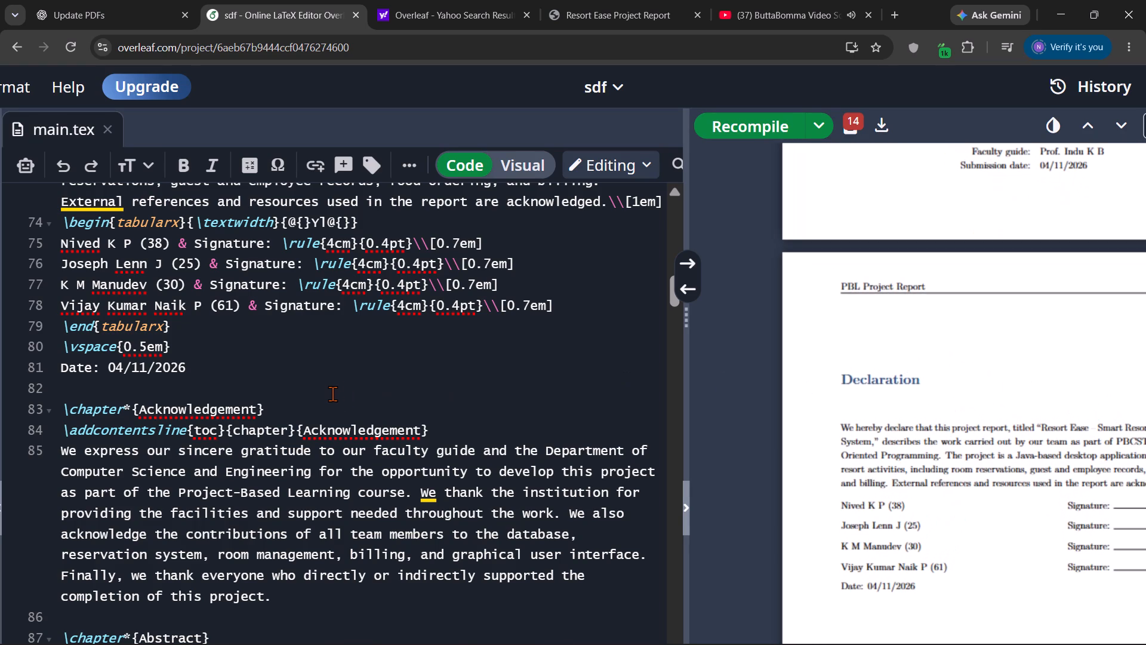
Review the LaTeX code from the Acknowledgement through the Abstract and Introduction to the Non-Functional Requirements section.
{"action": "scroll", "coordinate": [338, 391], "scroll_direction": "down", "scroll_amount": 3}
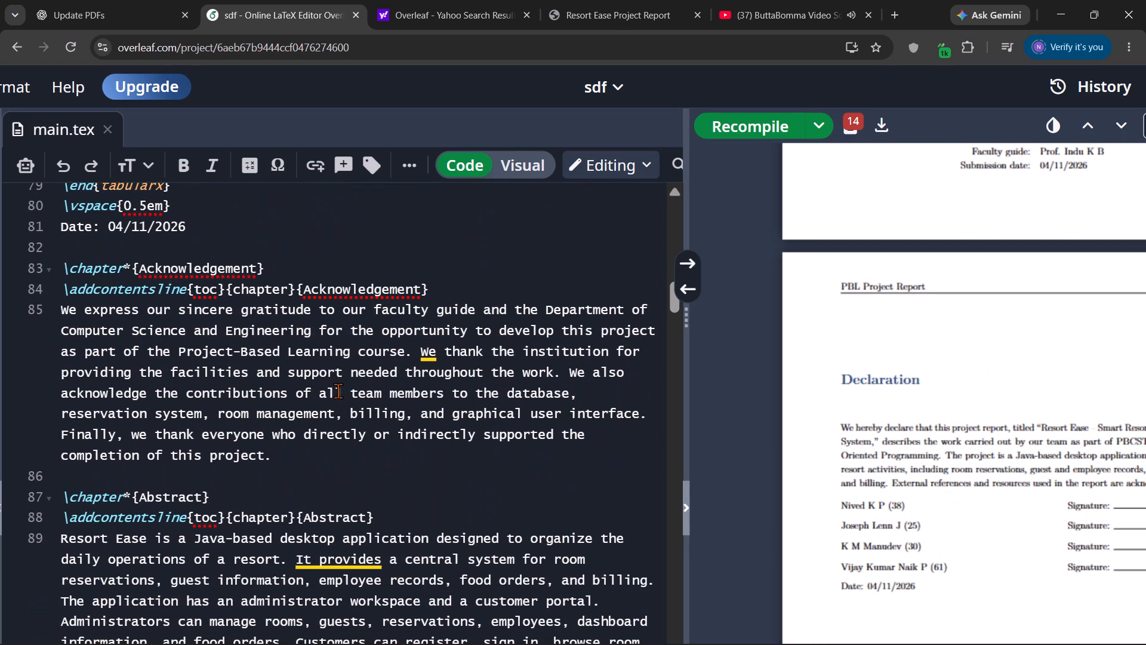
{"action": "scroll", "coordinate": [338, 391], "scroll_direction": "down", "scroll_amount": 3}
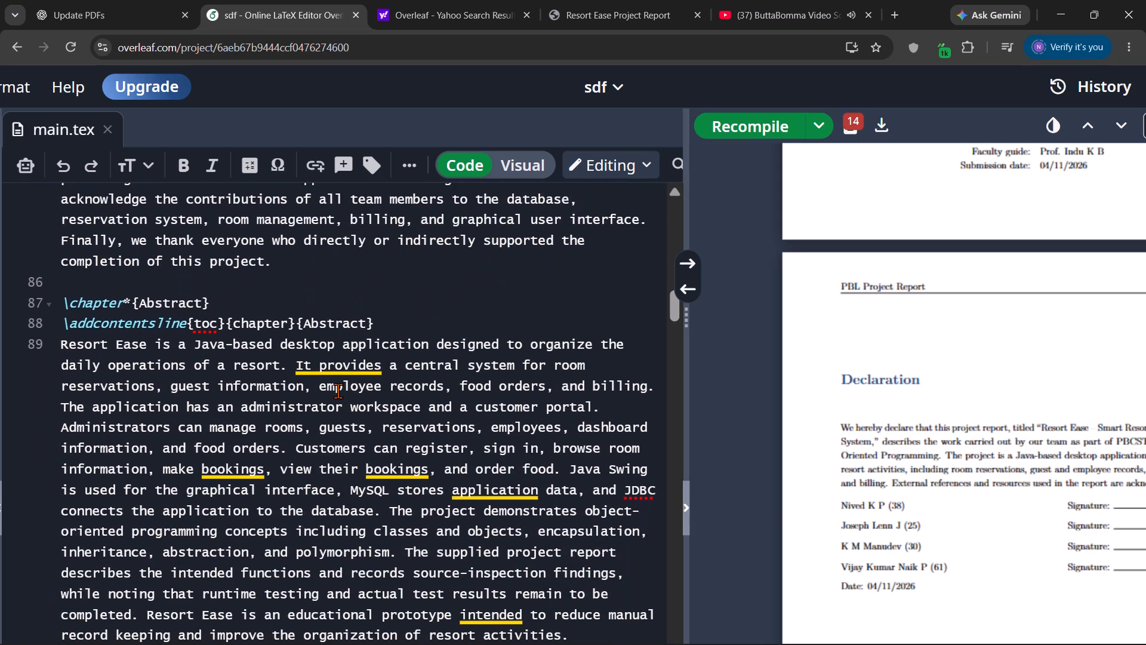
{"action": "scroll", "coordinate": [338, 391], "scroll_direction": "down", "scroll_amount": 3}
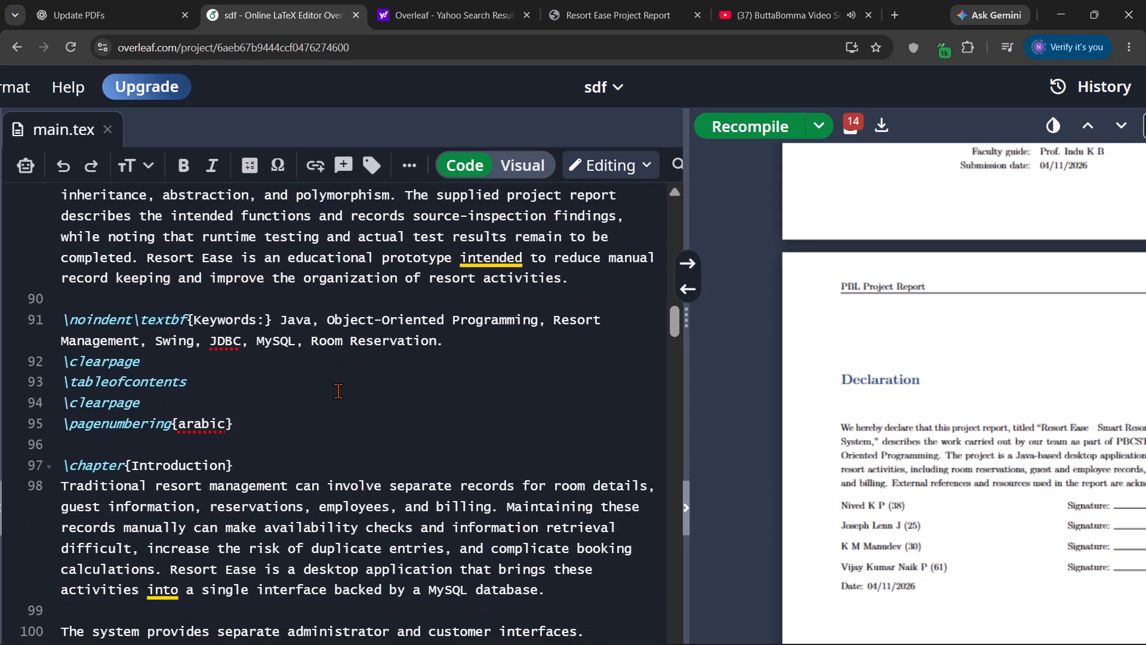
{"action": "scroll", "coordinate": [338, 391], "scroll_direction": "down", "scroll_amount": 4}
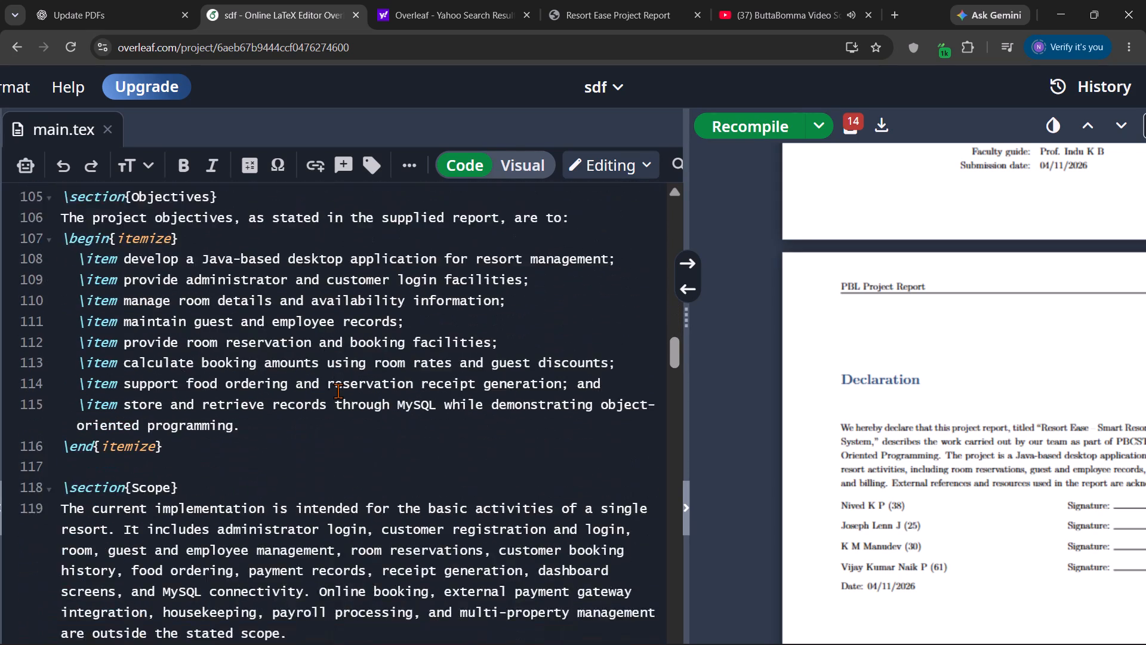
{"action": "scroll", "coordinate": [338, 391], "scroll_direction": "down", "scroll_amount": 3}
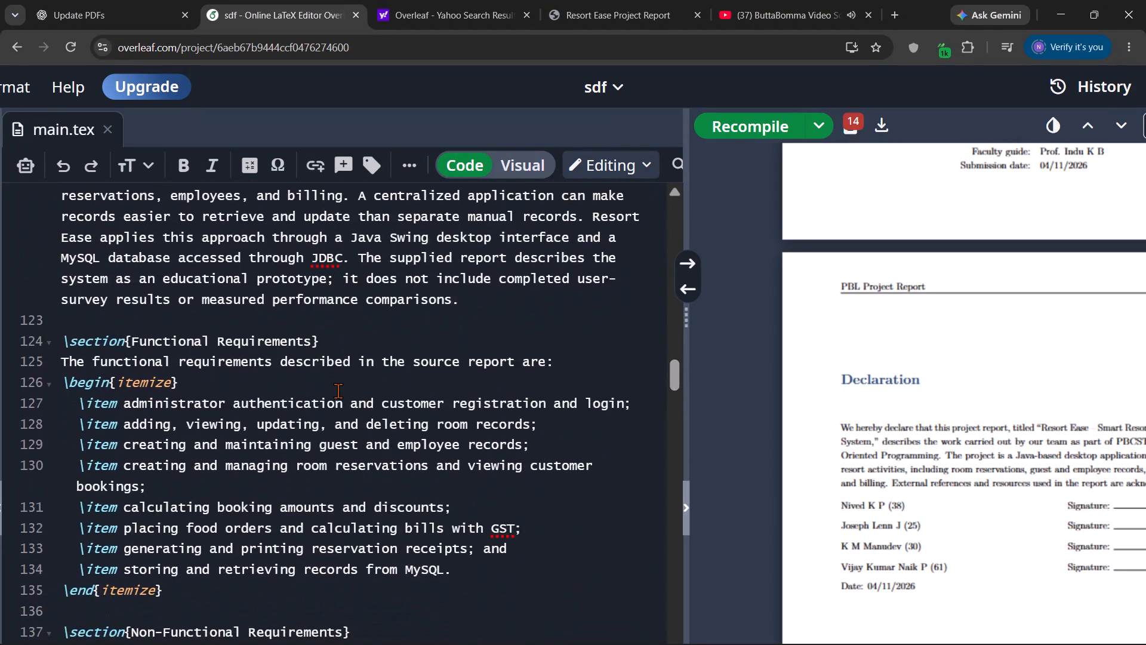
{"action": "scroll", "coordinate": [338, 391], "scroll_direction": "down", "scroll_amount": 2}
{"action": "scroll", "coordinate": [338, 391], "scroll_direction": "up", "scroll_amount": 4}
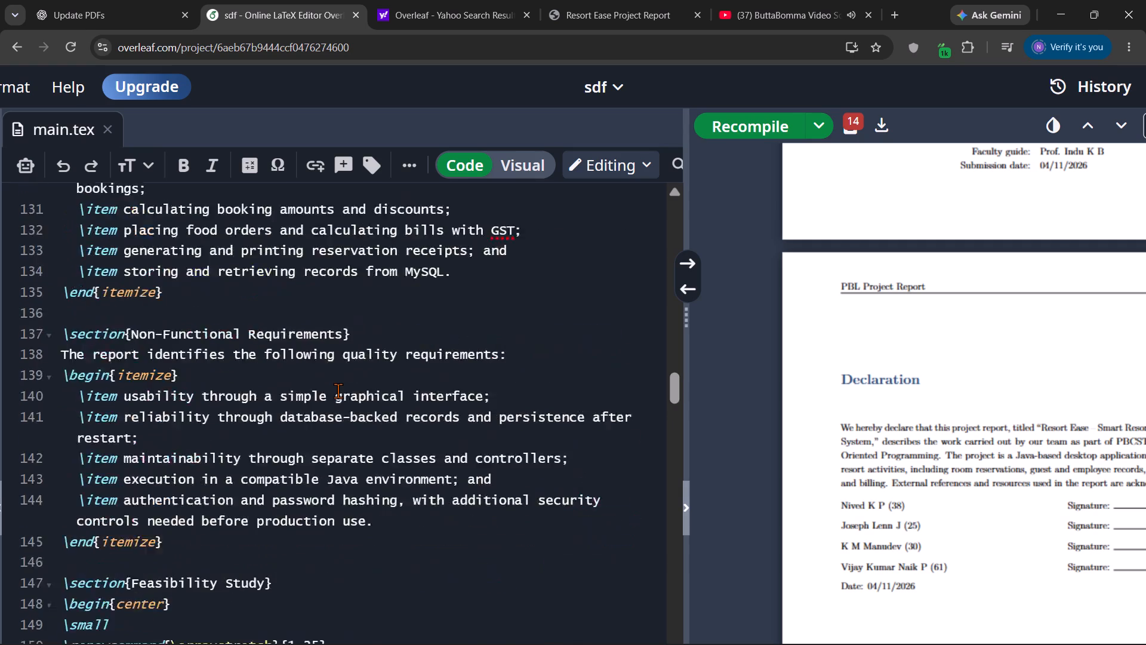
{"action": "scroll", "coordinate": [338, 391], "scroll_direction": "up", "scroll_amount": 7}
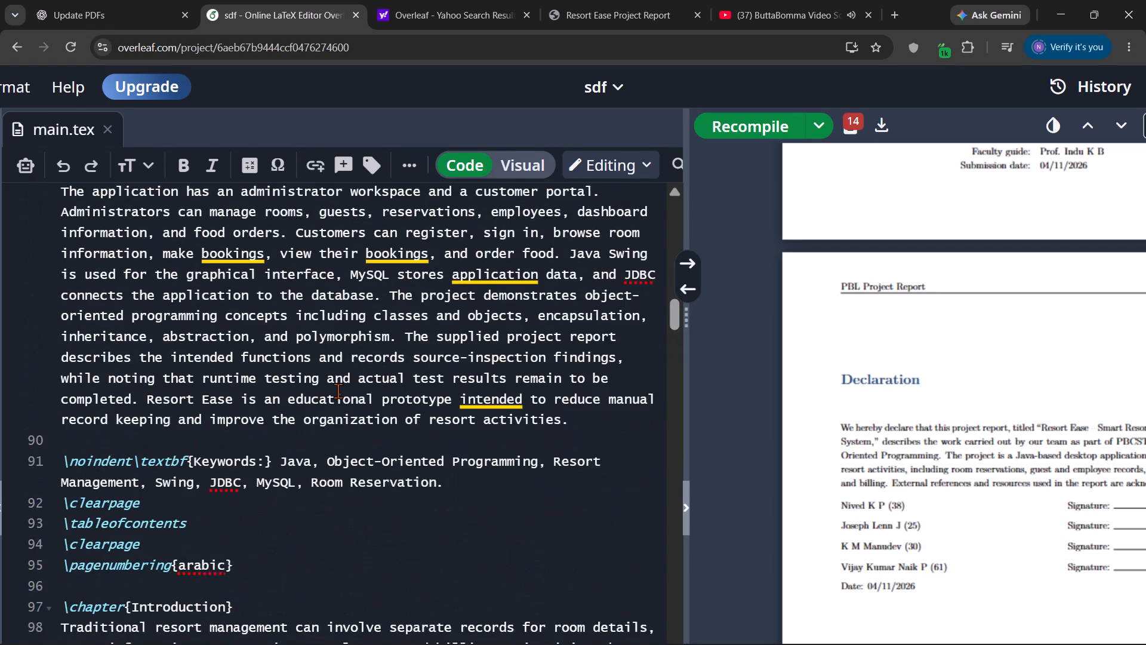
{"action": "scroll", "coordinate": [338, 391], "scroll_direction": "up", "scroll_amount": 2}
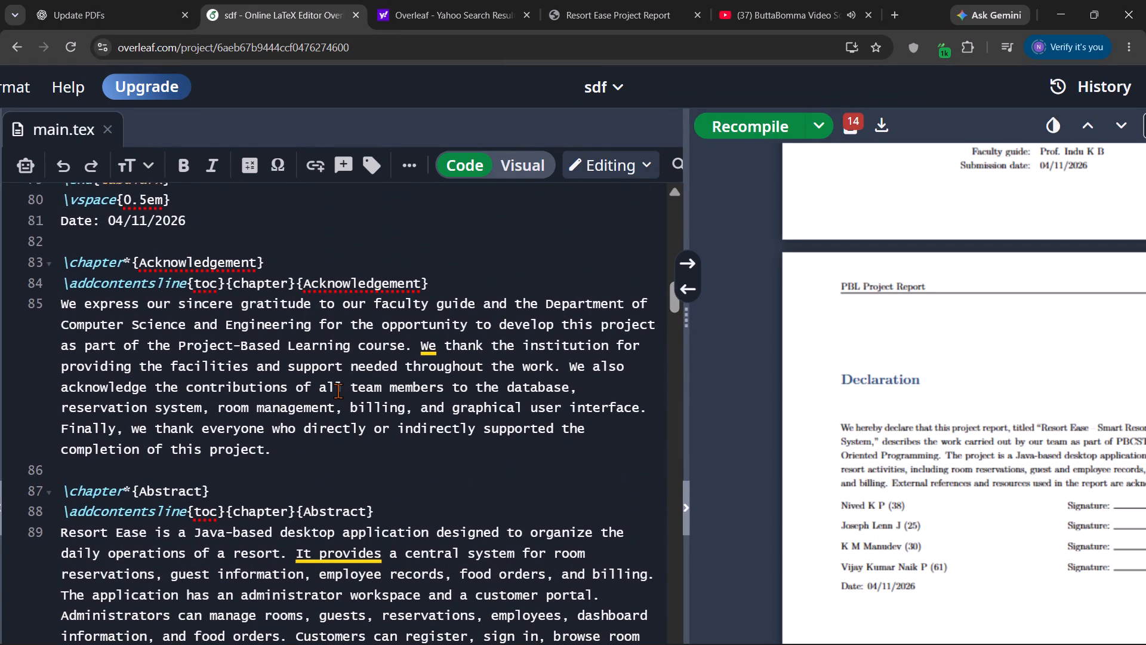
{"action": "scroll", "coordinate": [338, 391], "scroll_direction": "up", "scroll_amount": 1}
Check the compiled title page and the Declaration page's signature lines against the Declaration code.
{"action": "scroll", "coordinate": [858, 337], "scroll_direction": "up", "scroll_amount": 3}
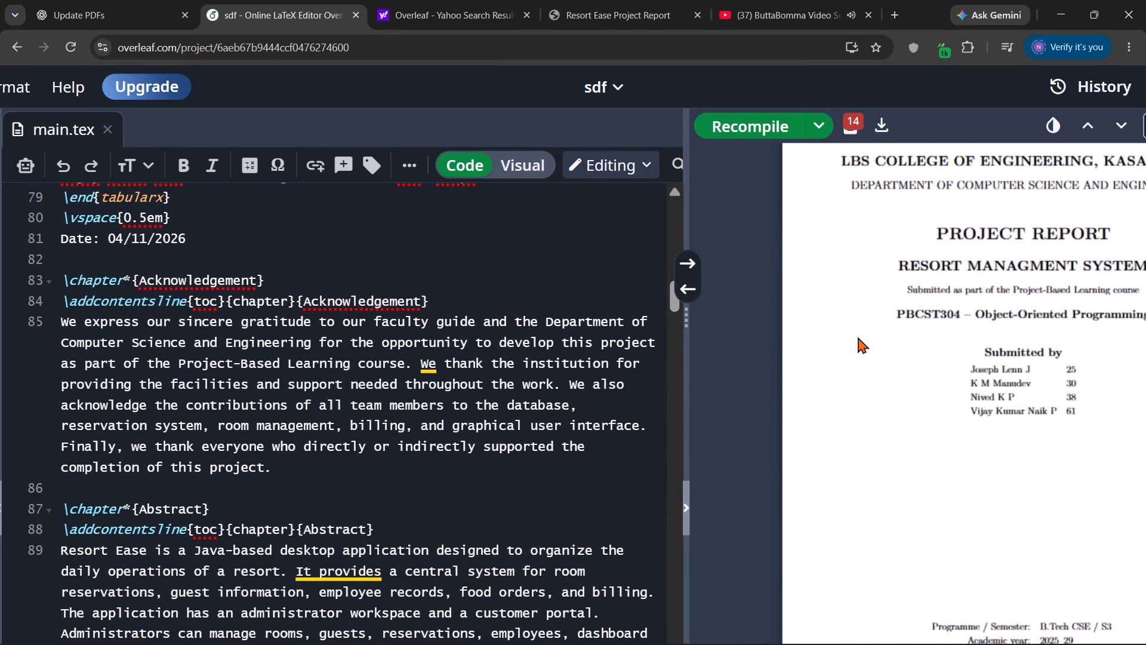
{"action": "scroll", "coordinate": [858, 337], "scroll_direction": "down", "scroll_amount": 1}
{"action": "scroll", "coordinate": [434, 340], "scroll_direction": "up", "scroll_amount": 3}
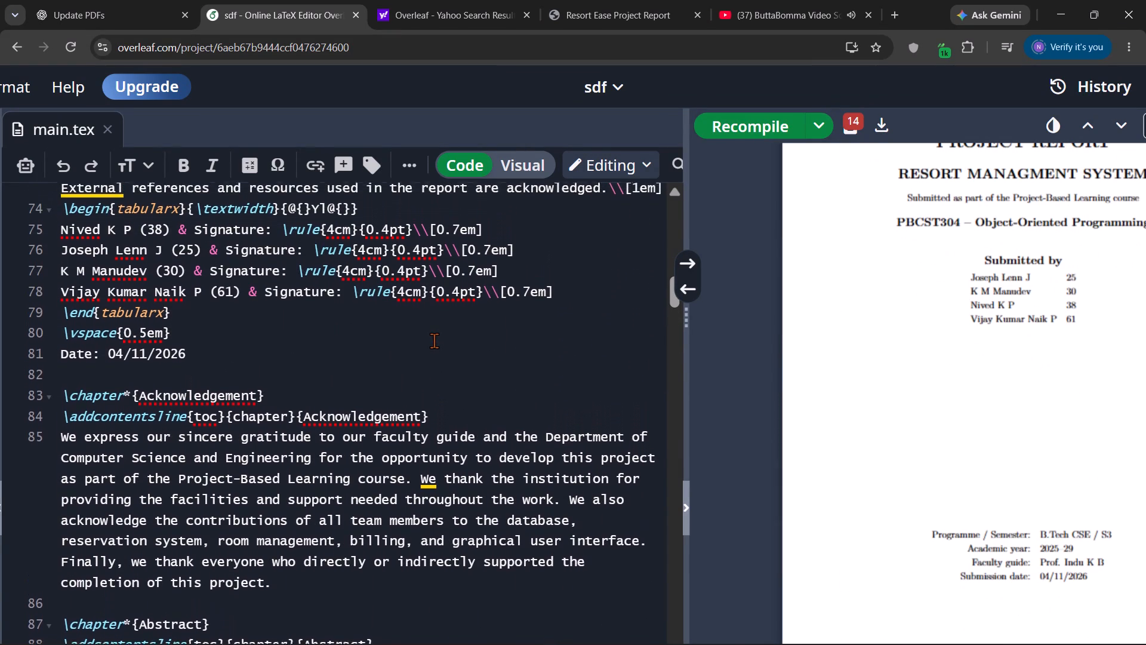
{"action": "scroll", "coordinate": [434, 340], "scroll_direction": "up", "scroll_amount": 1}
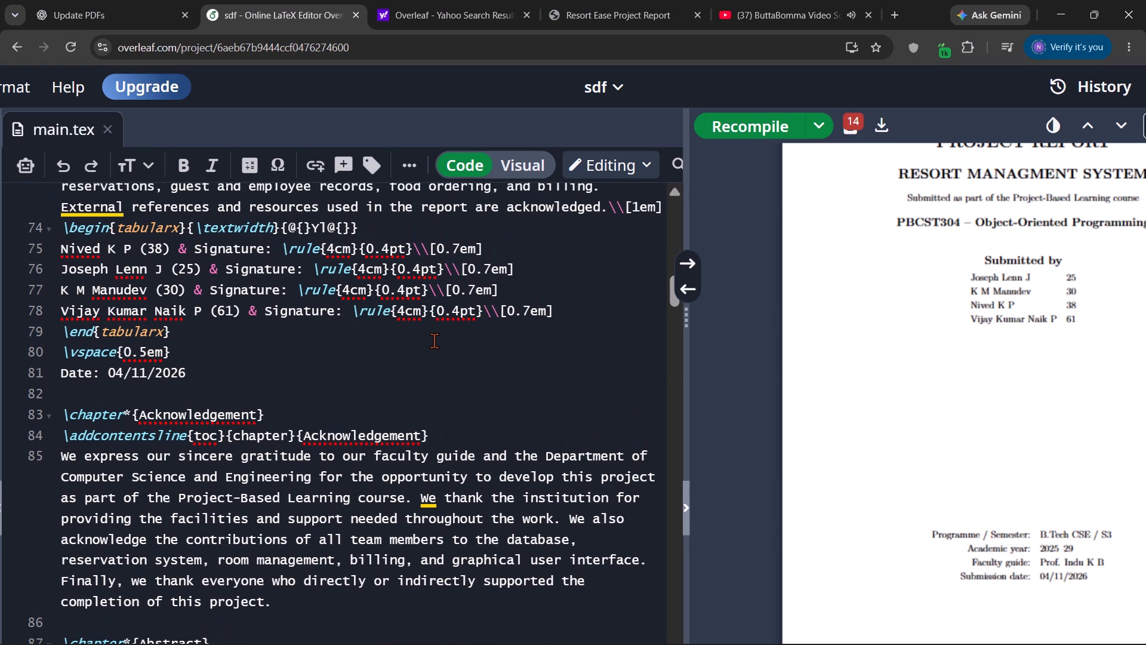
{"action": "scroll", "coordinate": [434, 340], "scroll_direction": "up", "scroll_amount": 2}
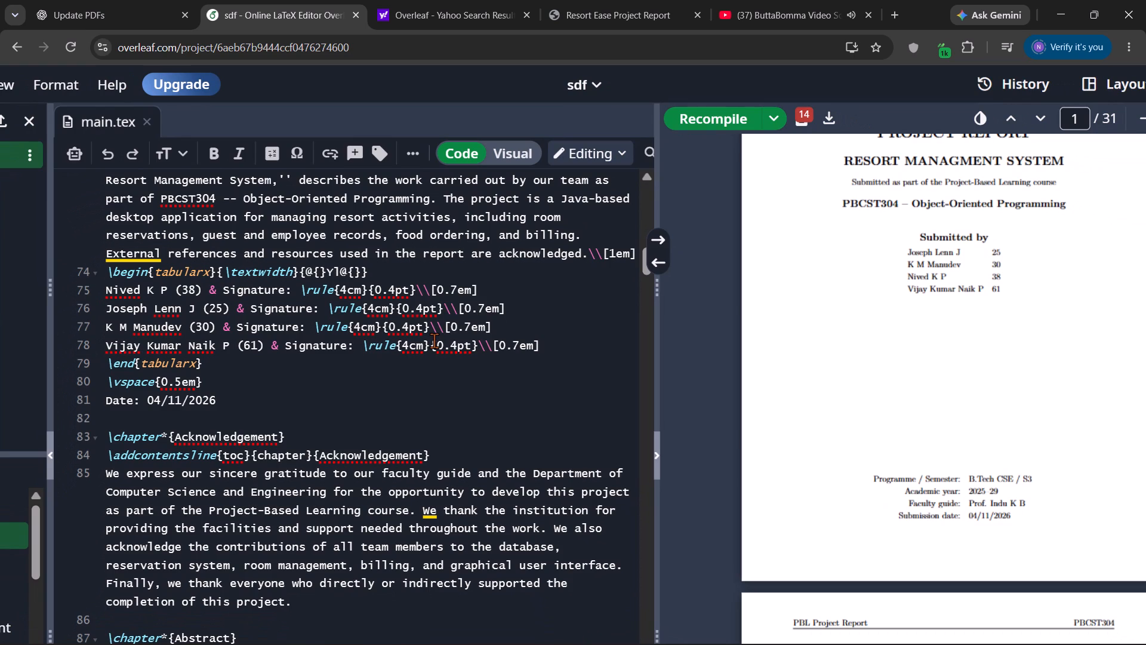
{"action": "scroll", "coordinate": [777, 286], "scroll_direction": "down", "scroll_amount": 2}
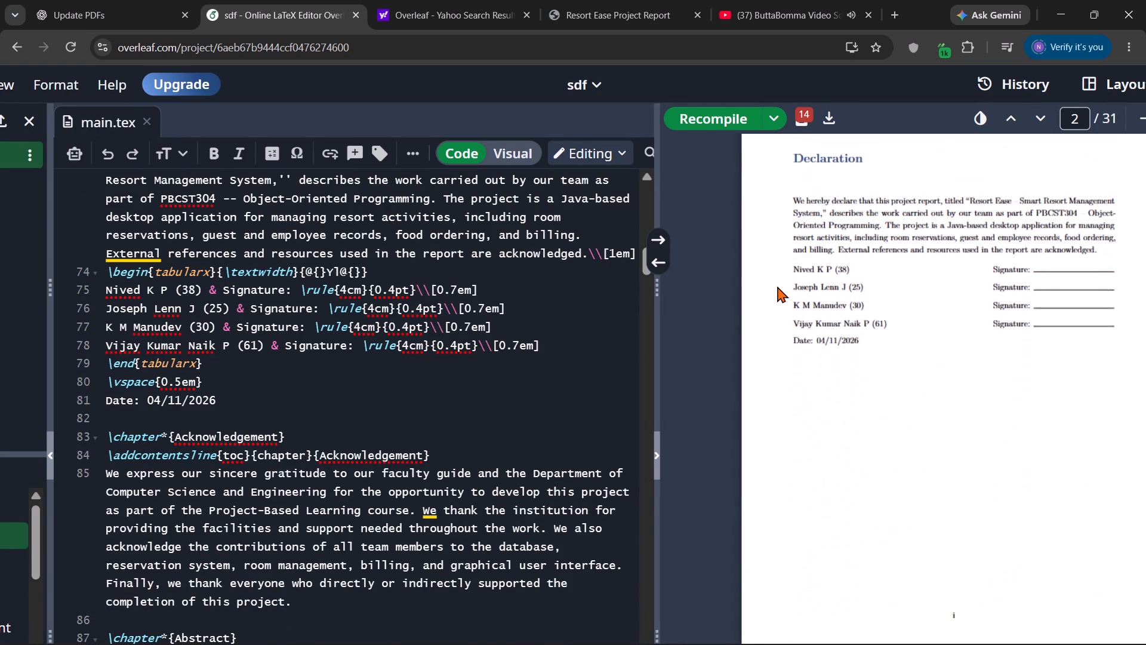
{"action": "scroll", "coordinate": [777, 286], "scroll_direction": "up", "scroll_amount": 1}
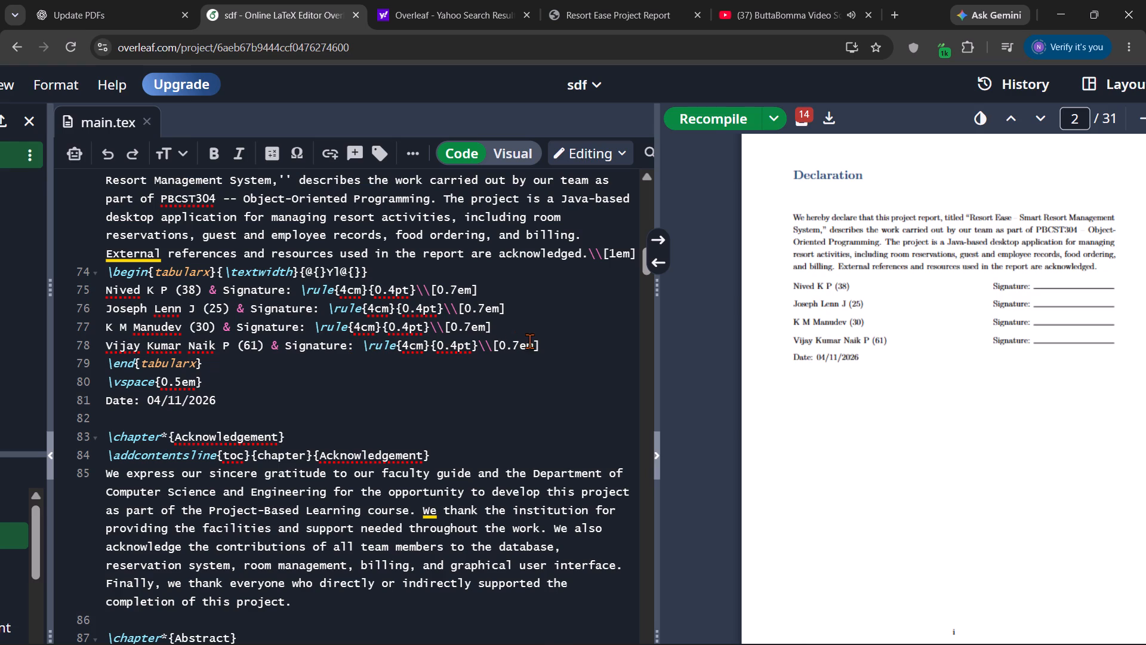
Delete the Signature label, rule and row-break code from the roll number 61 row of the Declaration table, and recompile.
{"action": "left_click_drag", "start_coordinate": [547, 341], "coordinate": [319, 343]}
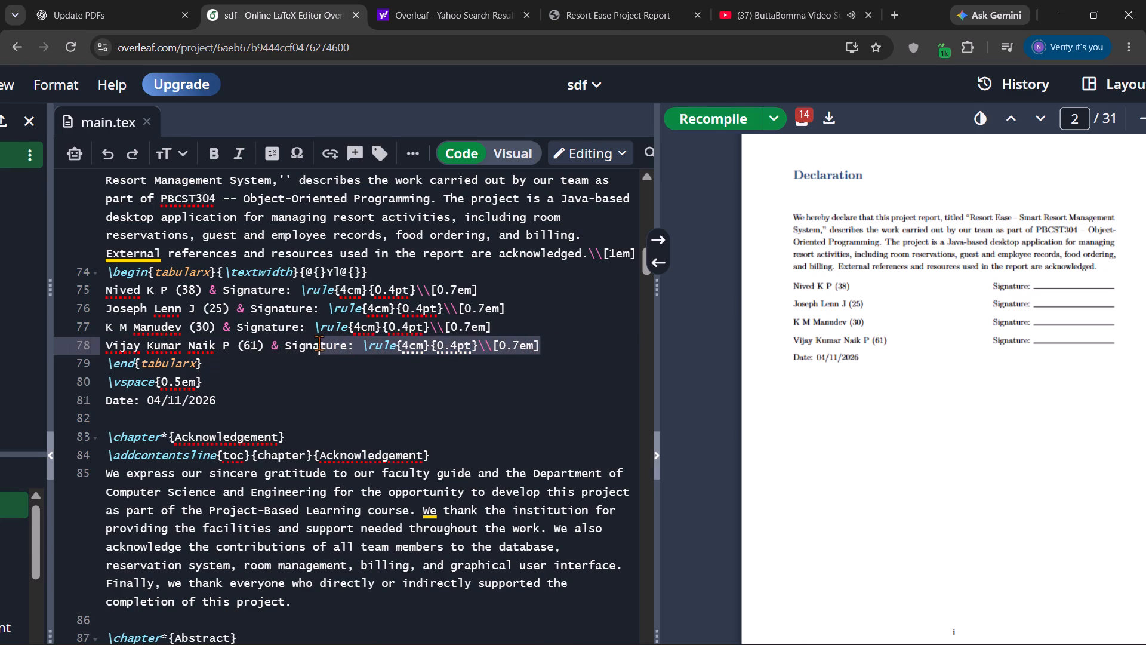
{"action": "left_click_drag", "start_coordinate": [319, 343], "coordinate": [289, 343]}
{"action": "left_click_drag", "start_coordinate": [289, 343], "coordinate": [286, 342]}
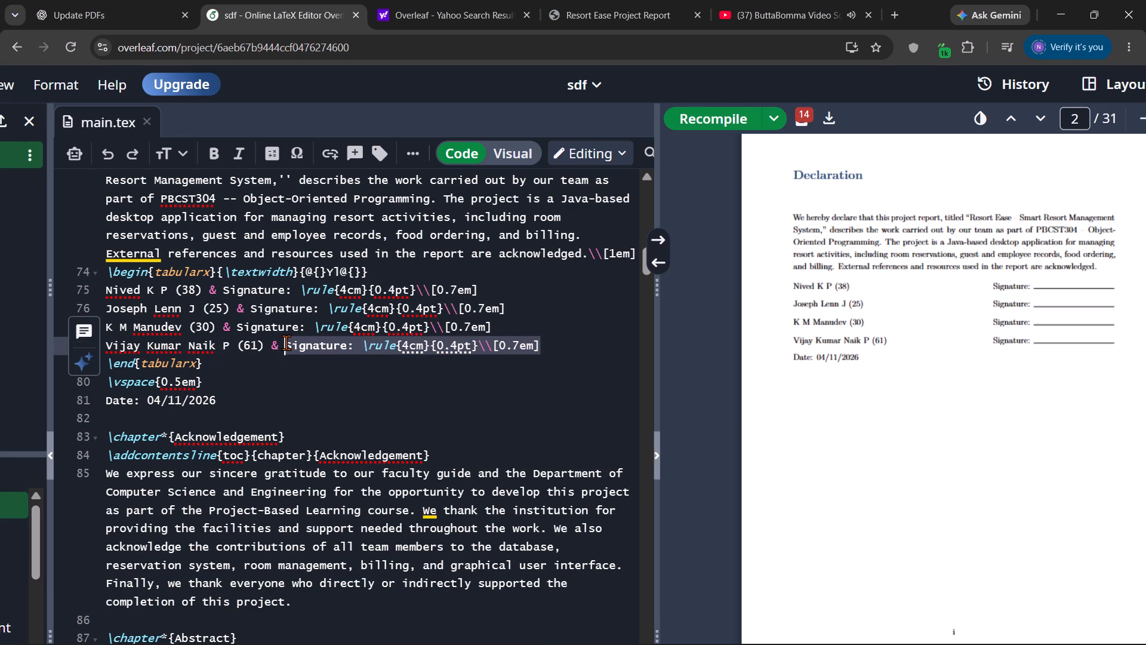
{"action": "key", "text": "BackSpace"}
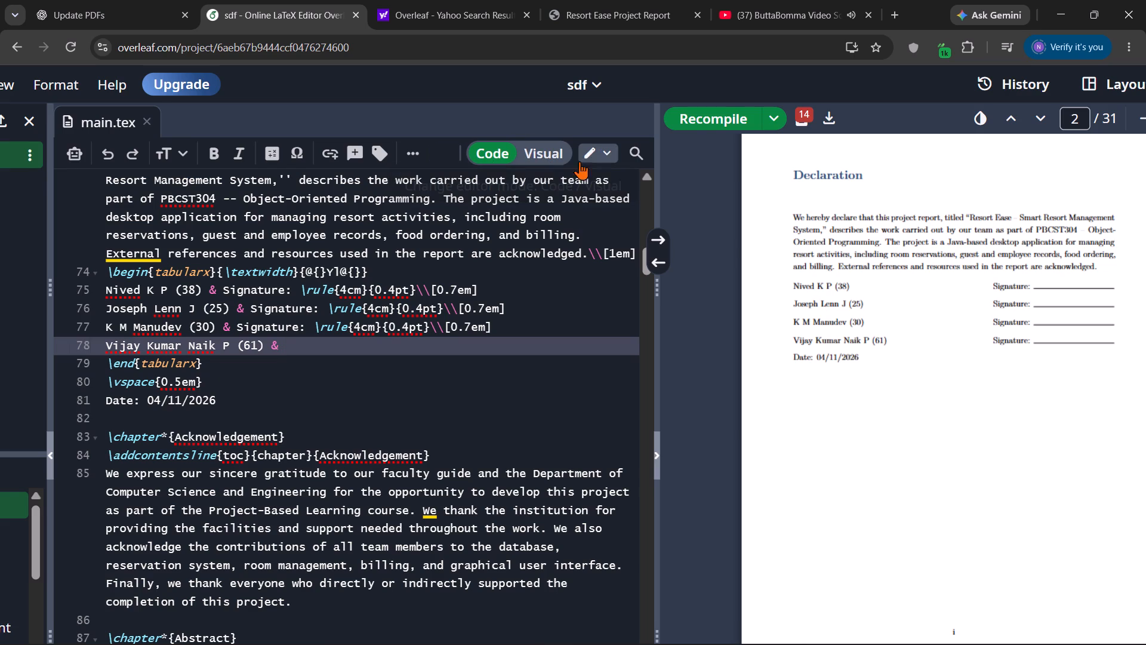
{"action": "left_click", "coordinate": [708, 119]}
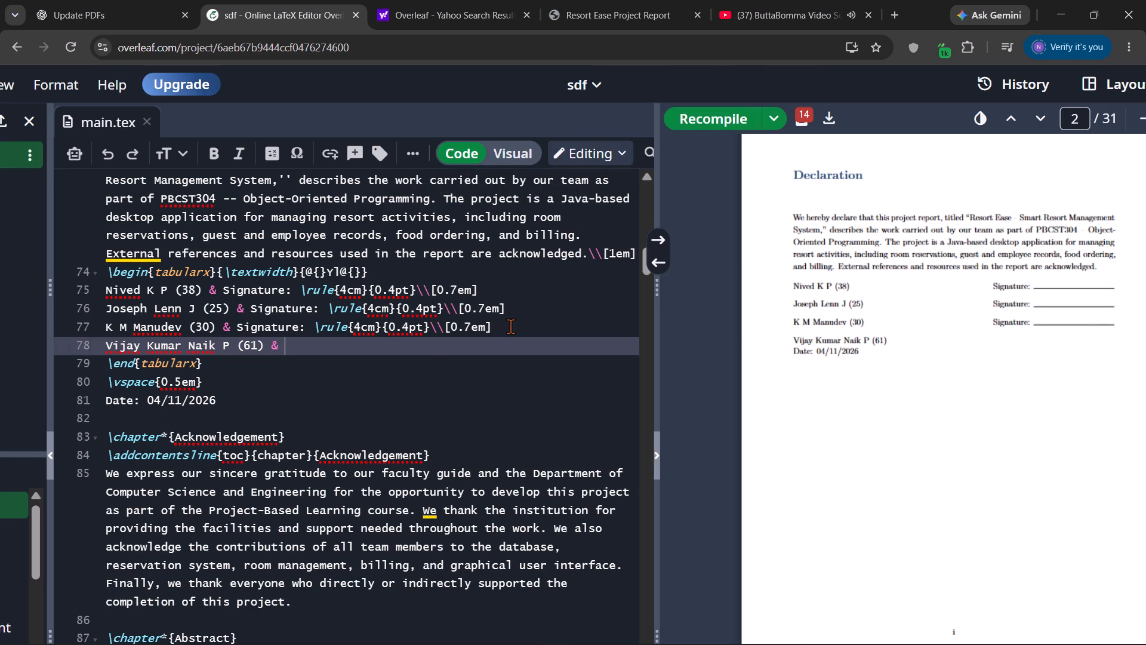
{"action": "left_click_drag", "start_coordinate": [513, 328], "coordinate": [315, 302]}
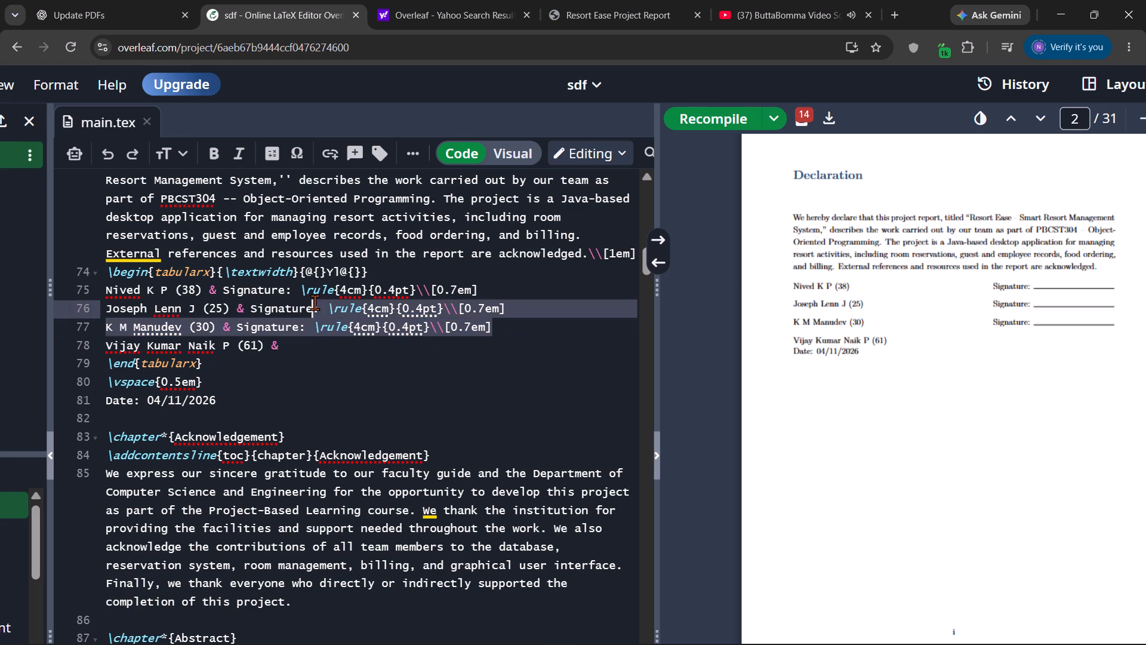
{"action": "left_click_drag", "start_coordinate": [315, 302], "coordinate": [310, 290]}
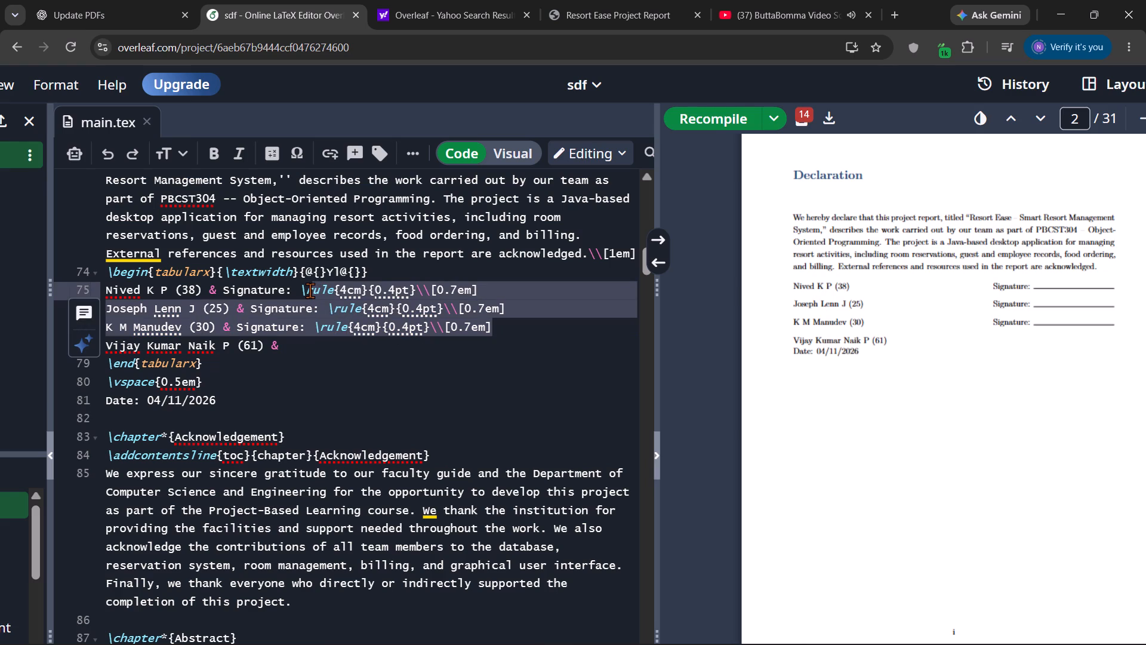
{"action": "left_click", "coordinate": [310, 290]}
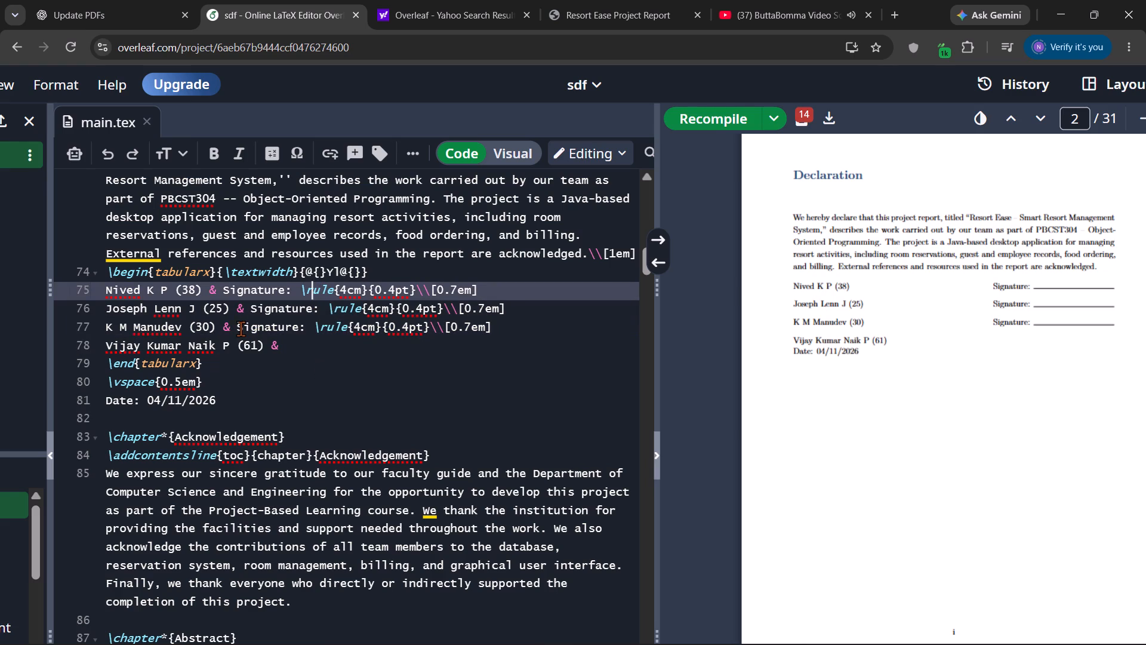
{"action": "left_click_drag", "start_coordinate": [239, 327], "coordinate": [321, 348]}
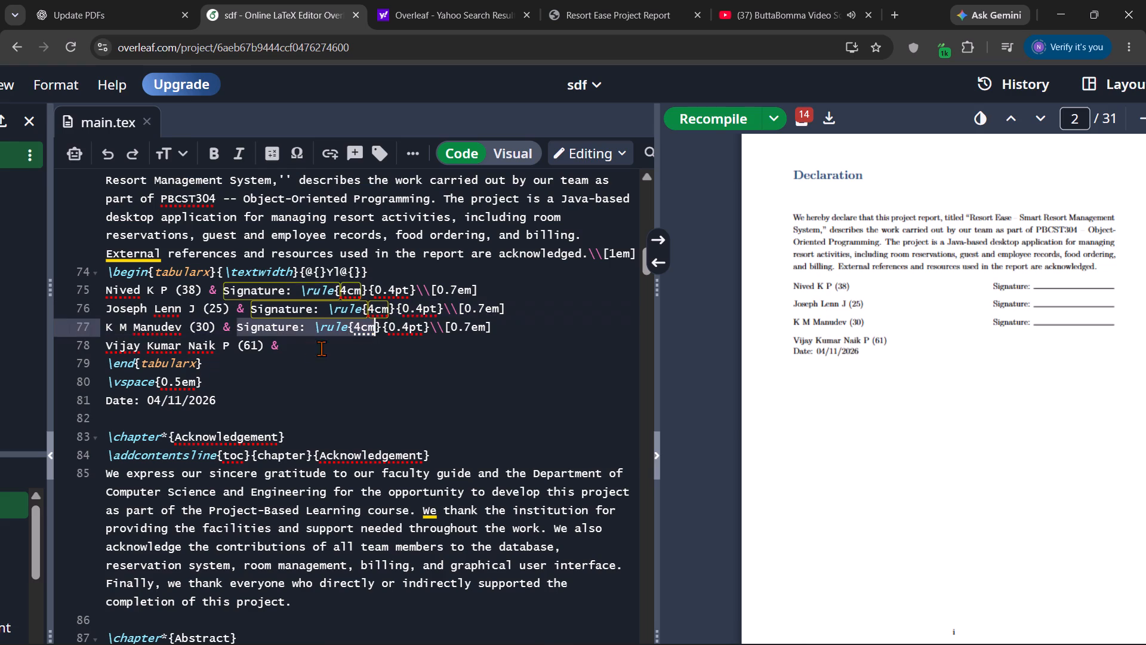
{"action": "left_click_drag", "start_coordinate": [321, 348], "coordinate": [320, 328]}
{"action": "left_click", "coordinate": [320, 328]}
Delete the Signature label, rule and row-break code from the roll number 30 row of the Declaration table.
{"action": "left_click", "coordinate": [501, 324]}
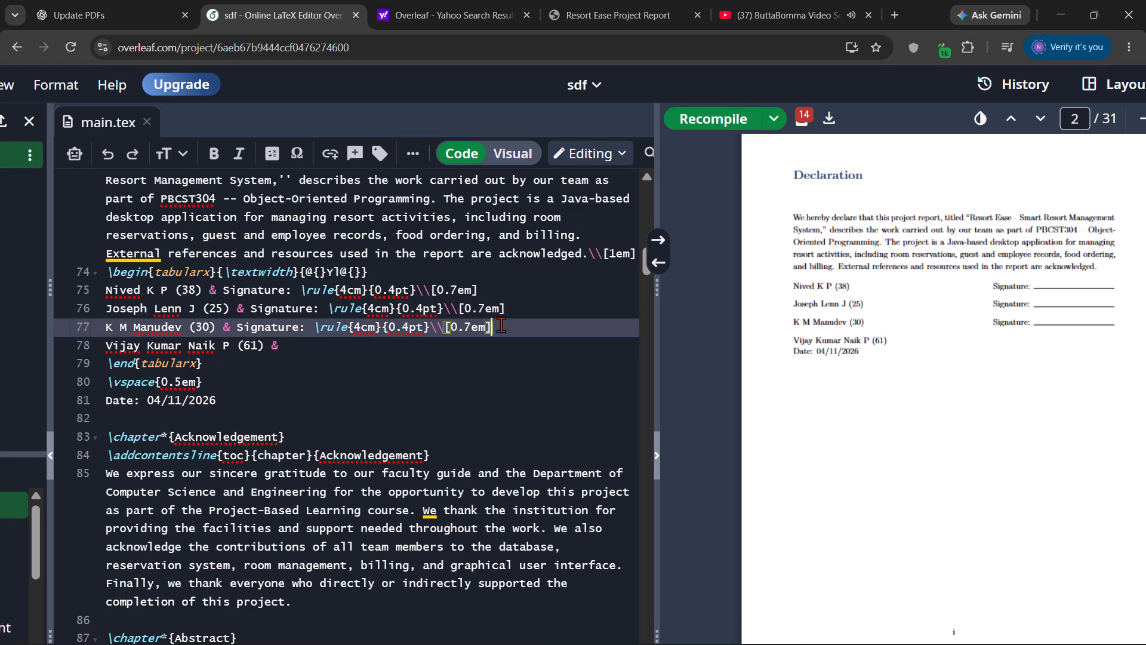
{"action": "key", "text": "BackSpace"}
{"action": "key", "text": "BackSpace"}
{"action": "key", "text": "BackSpace"}
{"action": "key", "text": "BackSpace"}
{"action": "key", "text": "BackSpace"}
{"action": "key", "text": "BackSpace"}
{"action": "key", "text": "BackSpace"}
{"action": "key", "text": "BackSpace"}
{"action": "key", "text": "BackSpace"}
{"action": "key", "text": "BackSpace"}
{"action": "key", "text": "BackSpace"}
{"action": "key", "text": "BackSpace"}
{"action": "key", "text": "BackSpace"}
{"action": "key", "text": "BackSpace"}
{"action": "key", "text": "BackSpace"}
{"action": "key", "text": "BackSpace"}
{"action": "key", "text": "BackSpace"}
{"action": "key", "text": "BackSpace"}
{"action": "key", "text": "BackSpace"}
{"action": "key", "text": "BackSpace"}
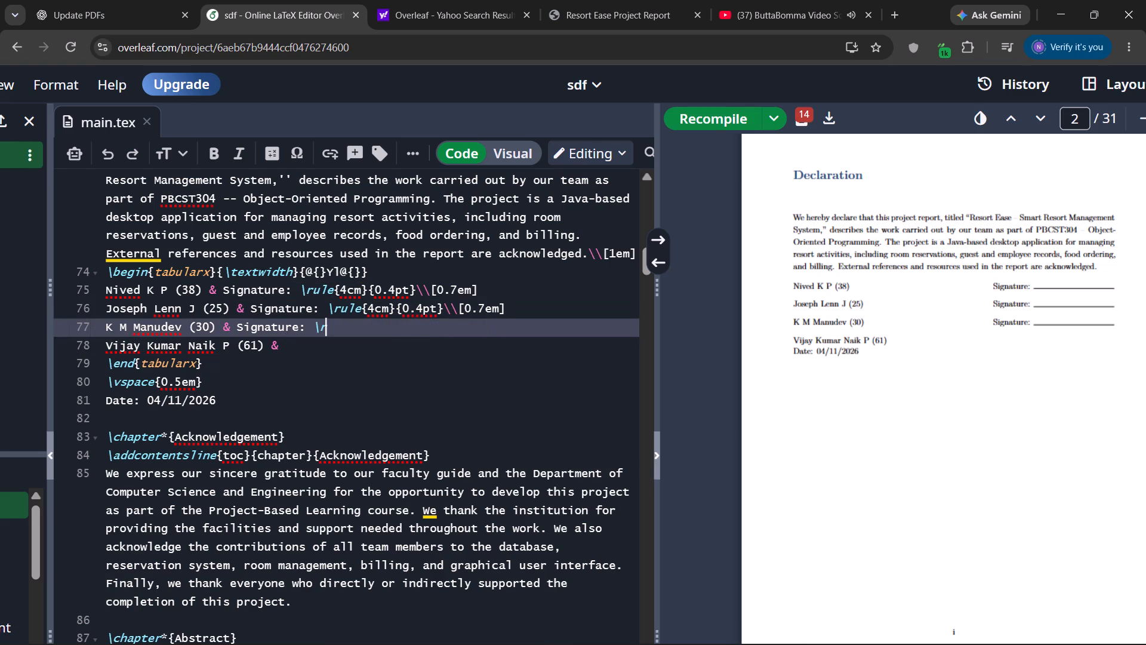
{"action": "key", "text": "BackSpace"}
{"action": "key", "text": "BackSpace"}
{"action": "key", "text": "BackSpace"}
{"action": "key", "text": "BackSpace"}
{"action": "key", "text": "BackSpace"}
{"action": "key", "text": "BackSpace"}
Delete the signature rule and row-break code after the Signature label in the Declaration table's roll number 25 row.
{"action": "left_click", "coordinate": [521, 304]}
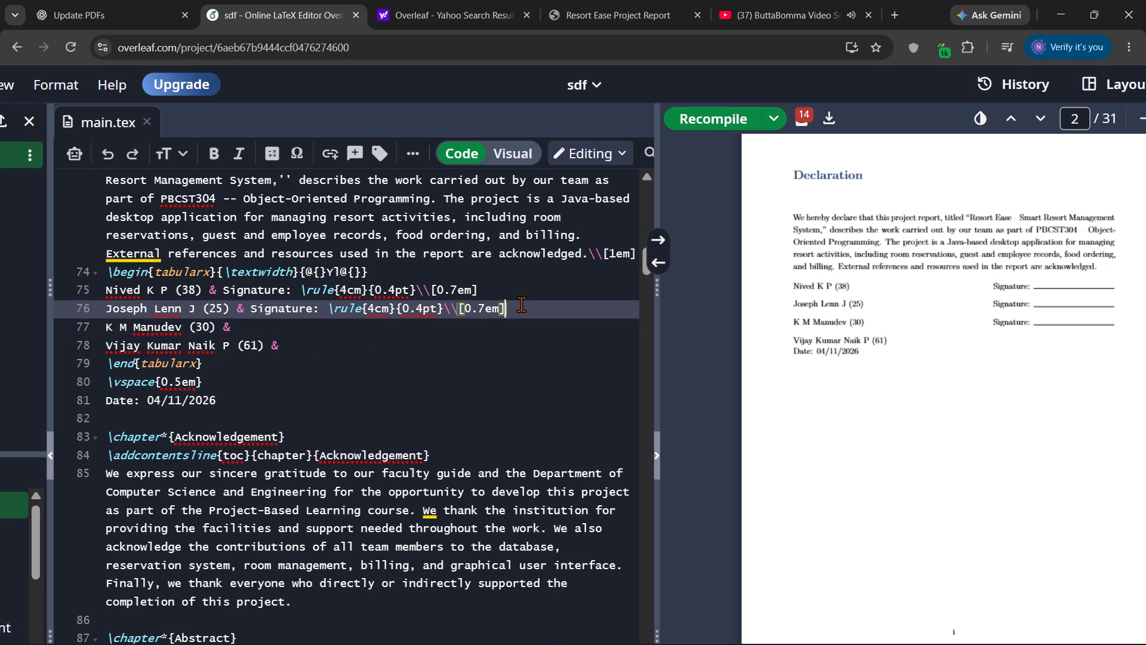
{"action": "key", "text": "BackSpace"}
{"action": "key", "text": "BackSpace"}
{"action": "key", "text": "BackSpace"}
{"action": "key", "text": "BackSpace"}
{"action": "key", "text": "BackSpace"}
{"action": "key", "text": "BackSpace"}
{"action": "key", "text": "BackSpace"}
{"action": "key", "text": "BackSpace"}
{"action": "key", "text": "BackSpace"}
{"action": "key", "text": "BackSpace"}
{"action": "key", "text": "BackSpace"}
{"action": "key", "text": "BackSpace"}
{"action": "key", "text": "BackSpace"}
{"action": "key", "text": "BackSpace"}
{"action": "key", "text": "BackSpace"}
{"action": "key", "text": "BackSpace"}
{"action": "key", "text": "BackSpace"}
{"action": "key", "text": "BackSpace"}
{"action": "key", "text": "BackSpace"}
{"action": "key", "text": "BackSpace"}
{"action": "key", "text": "BackSpace"}
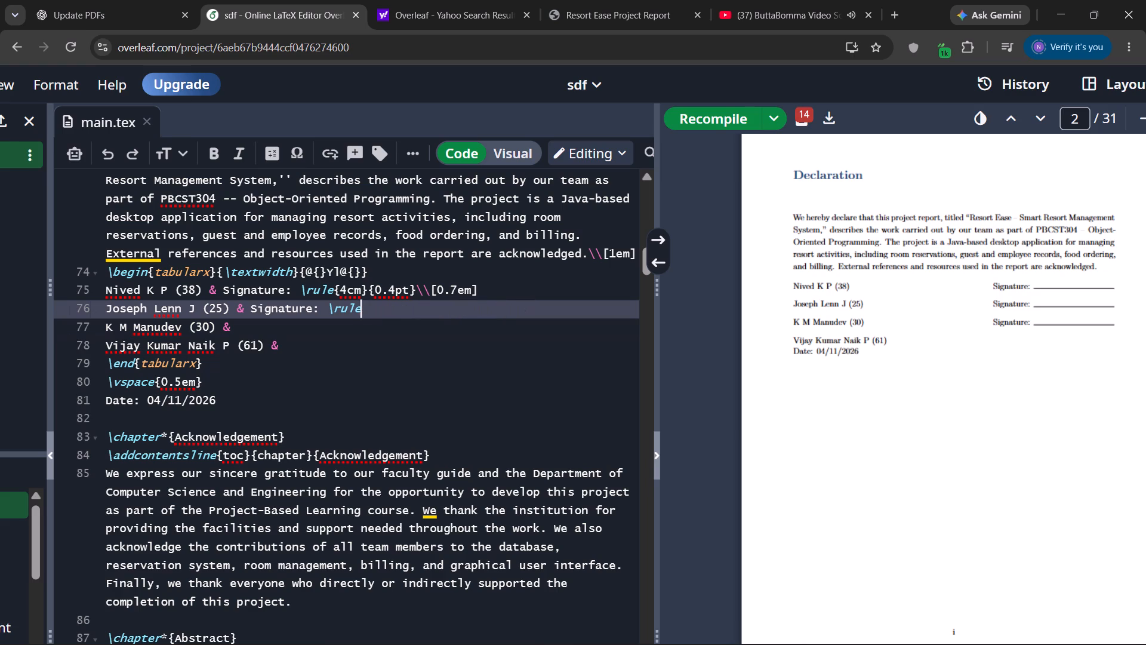
{"action": "key", "text": "BackSpace"}
{"action": "key", "text": "BackSpace"}
{"action": "key", "text": "BackSpace"}
{"action": "key", "text": "BackSpace"}
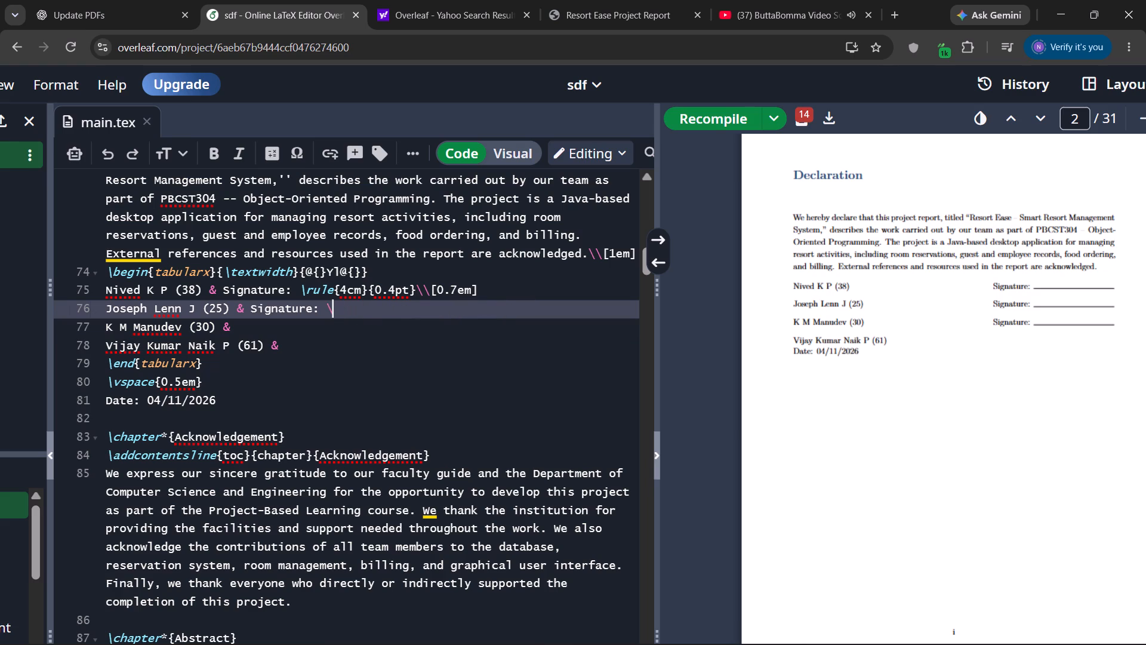
Delete the signature rule and row-break code after the Signature label in the Declaration table's roll number 38 row.
{"action": "left_click", "coordinate": [521, 294]}
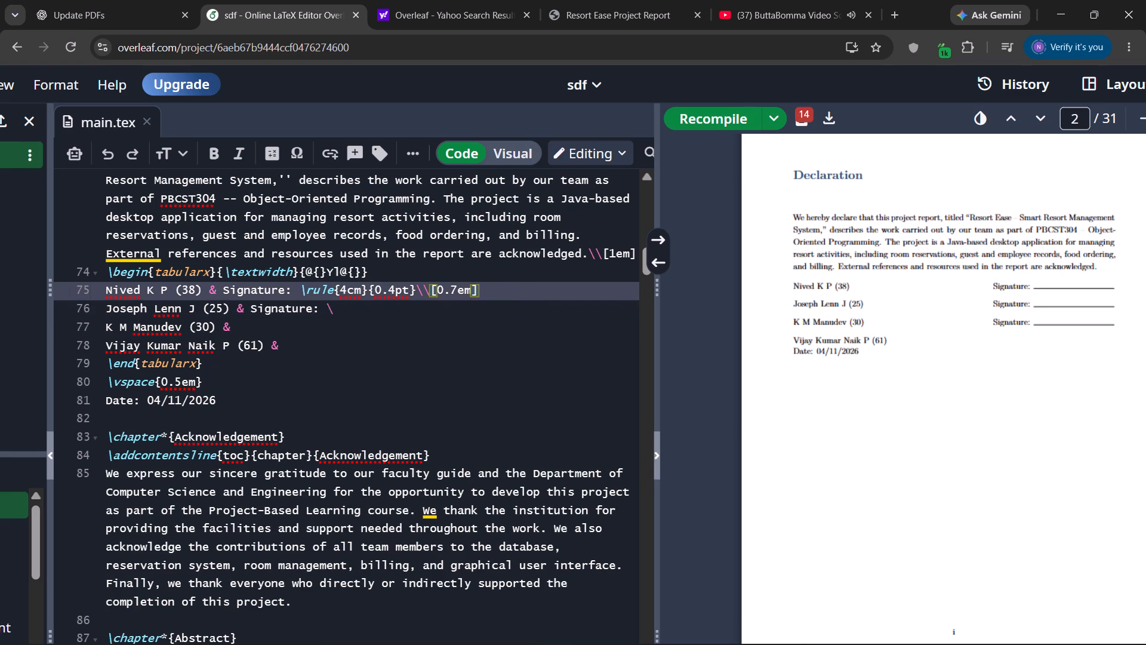
{"action": "key", "text": "BackSpace"}
{"action": "key", "text": "BackSpace"}
{"action": "key", "text": "BackSpace"}
{"action": "key", "text": "BackSpace"}
{"action": "key", "text": "BackSpace"}
{"action": "key", "text": "BackSpace"}
{"action": "key", "text": "BackSpace"}
{"action": "key", "text": "BackSpace"}
{"action": "key", "text": "BackSpace"}
{"action": "key", "text": "BackSpace"}
{"action": "key", "text": "BackSpace"}
{"action": "key", "text": "BackSpace"}
{"action": "key", "text": "BackSpace"}
{"action": "key", "text": "BackSpace"}
{"action": "key", "text": "BackSpace"}
{"action": "key", "text": "BackSpace"}
{"action": "key", "text": "BackSpace"}
{"action": "key", "text": "BackSpace"}
{"action": "key", "text": "BackSpace"}
{"action": "key", "text": "BackSpace"}
{"action": "key", "text": "BackSpace"}
{"action": "key", "text": "BackSpace"}
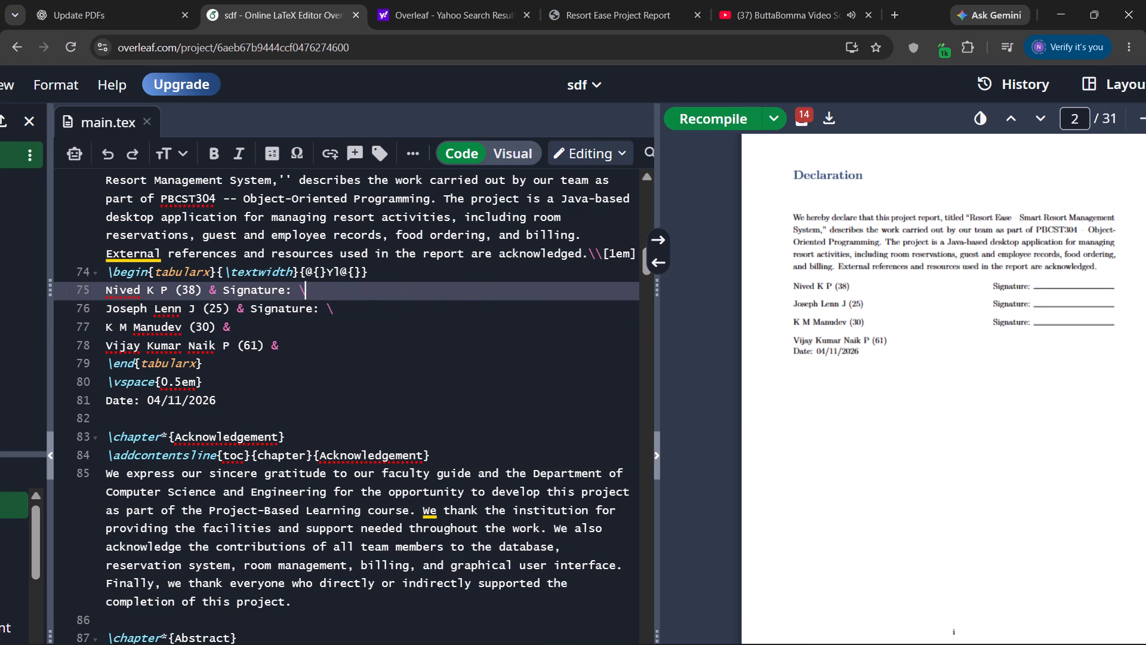
{"action": "key", "text": "BackSpace"}
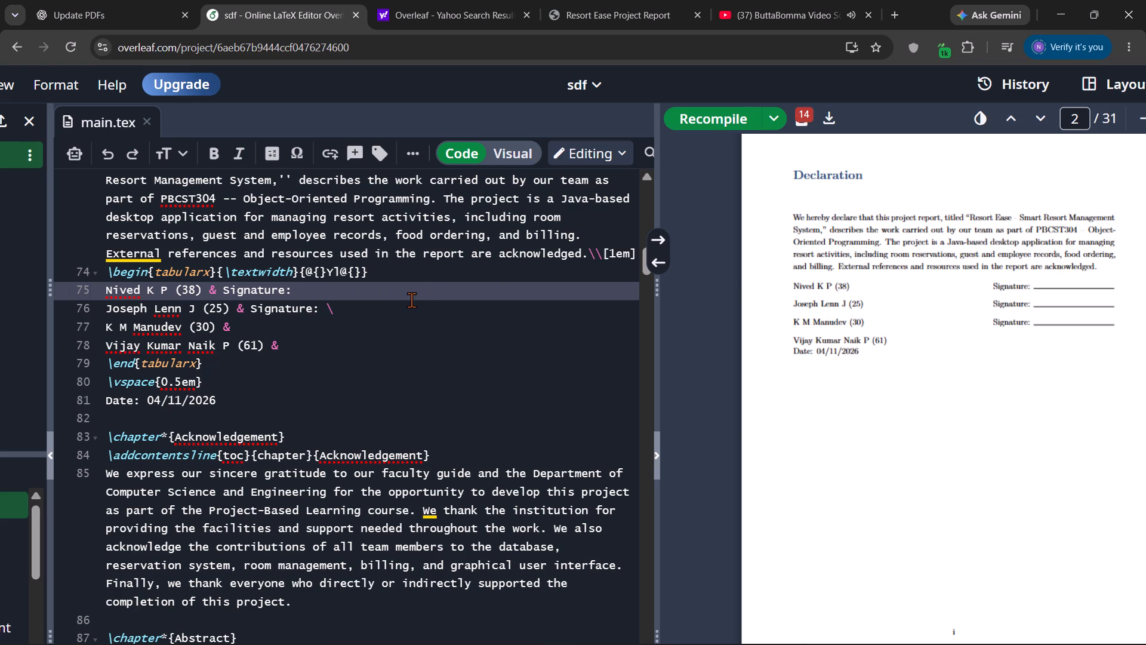
Delete the leftover backslash and Signature label from the Declaration table's roll number 25 row.
{"action": "left_click", "coordinate": [406, 302]}
{"action": "key", "text": "BackSpace"}
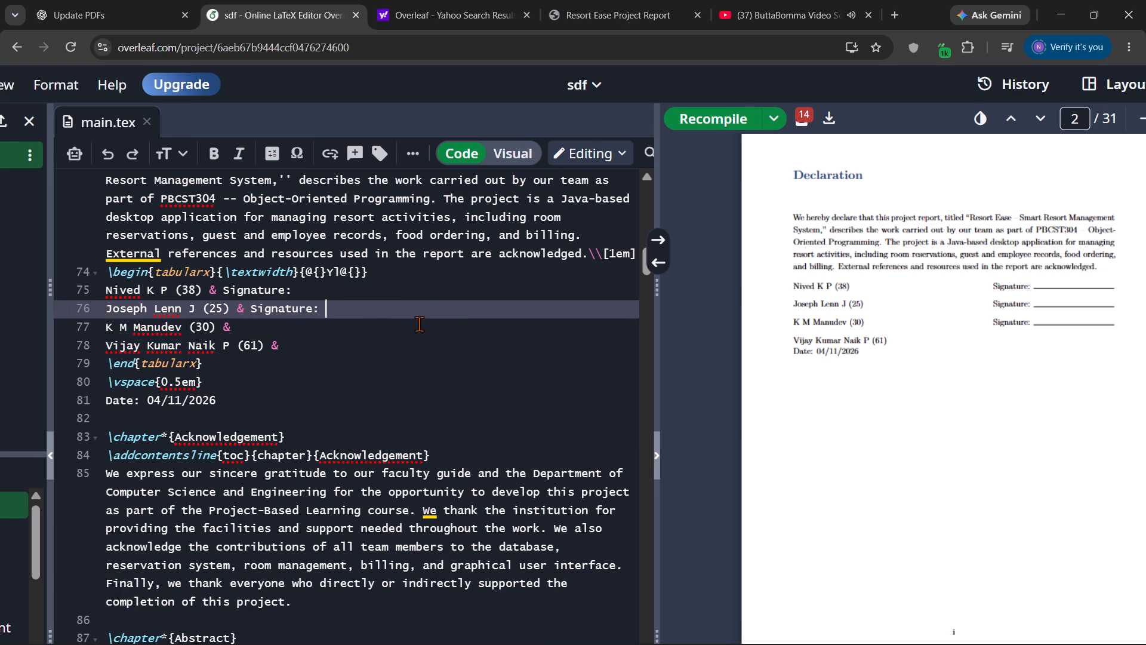
{"action": "key", "text": "BackSpace"}
{"action": "key", "text": "BackSpace"}
{"action": "key", "text": "BackSpace"}
{"action": "key", "text": "BackSpace"}
{"action": "key", "text": "BackSpace"}
{"action": "key", "text": "BackSpace"}
{"action": "key", "text": "BackSpace"}
{"action": "key", "text": "BackSpace"}
{"action": "key", "text": "BackSpace"}
{"action": "key", "text": "BackSpace"}
{"action": "key", "text": "BackSpace"}
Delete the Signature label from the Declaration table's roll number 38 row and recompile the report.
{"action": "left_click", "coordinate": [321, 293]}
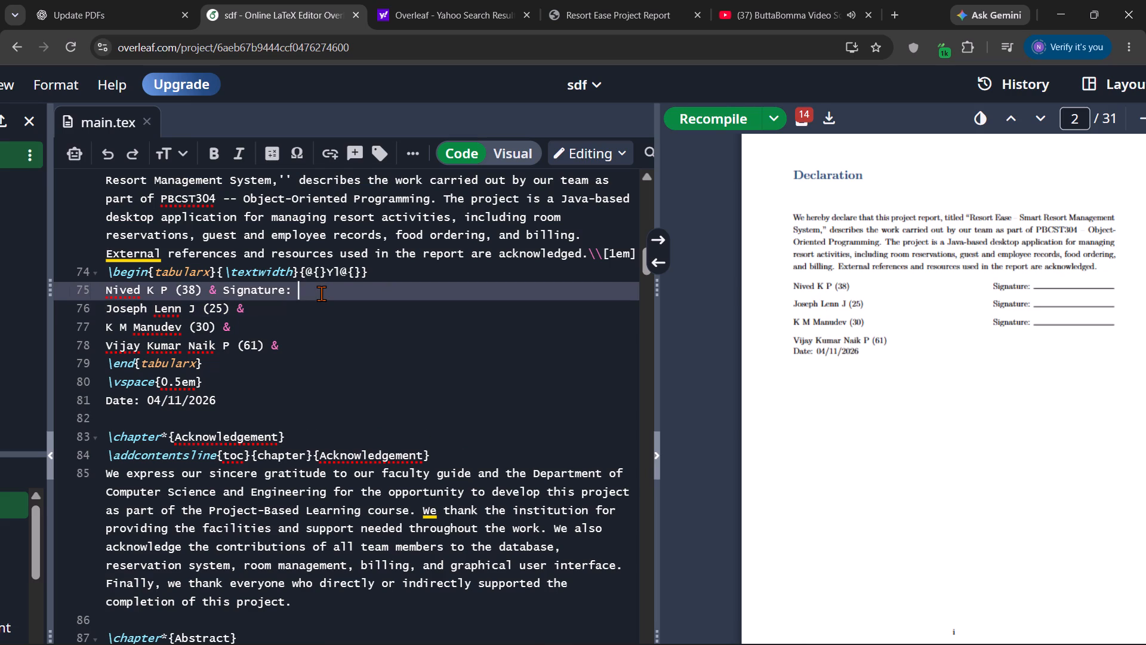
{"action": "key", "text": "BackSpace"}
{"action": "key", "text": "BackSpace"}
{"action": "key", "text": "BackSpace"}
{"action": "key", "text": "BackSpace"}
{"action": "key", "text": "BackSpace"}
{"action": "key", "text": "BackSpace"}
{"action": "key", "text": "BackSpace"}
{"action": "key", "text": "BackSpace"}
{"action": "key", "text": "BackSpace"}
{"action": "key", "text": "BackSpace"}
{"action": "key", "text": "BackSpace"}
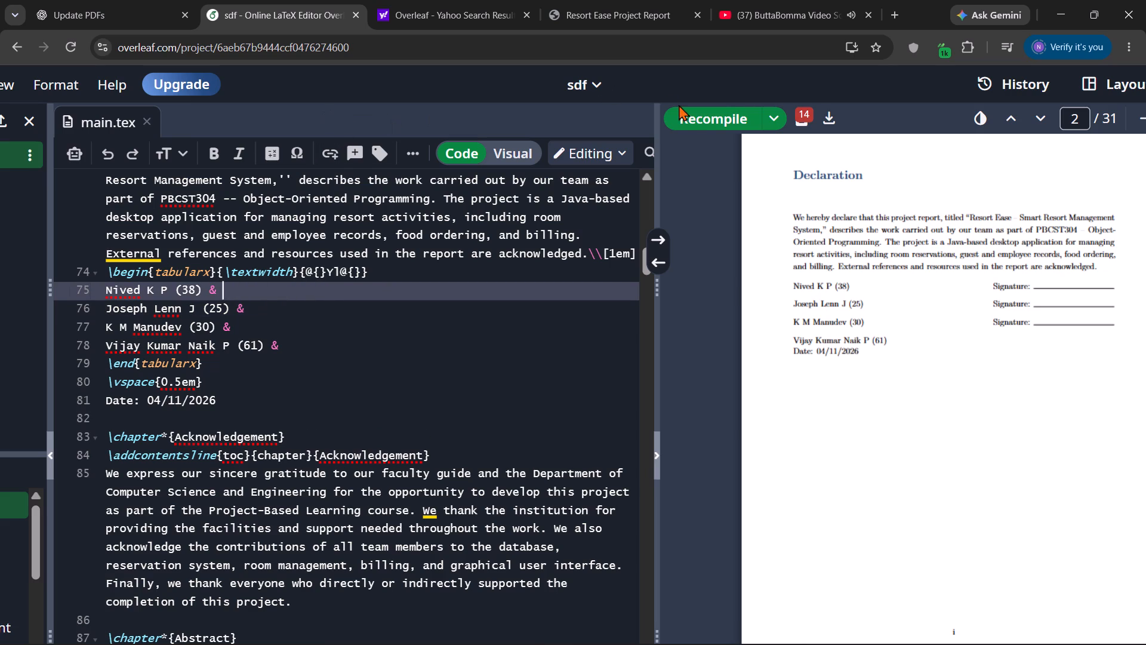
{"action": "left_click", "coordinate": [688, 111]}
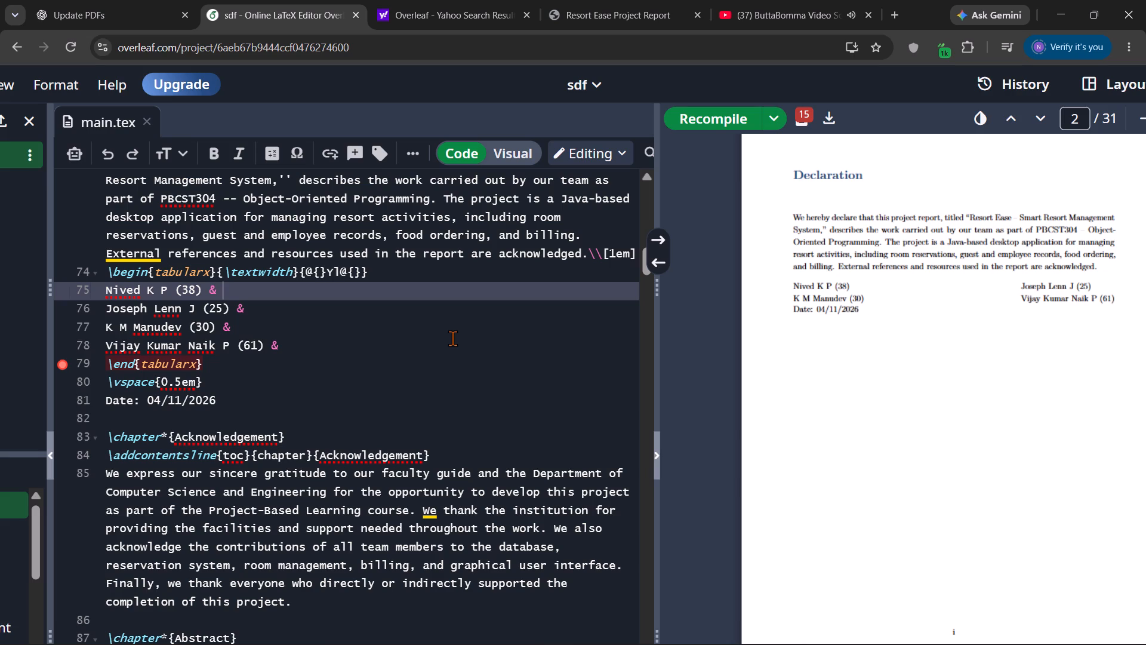
Undo the Signature label deletions in the Declaration table's roll number 38 and 25 rows and recompile the report.
{"action": "key", "text": "ctrl+z"}
{"action": "key", "text": "ctrl+z"}
{"action": "key", "text": "ctrl+z"}
{"action": "key", "text": "ctrl+z"}
{"action": "key", "text": "ctrl+z"}
{"action": "key", "text": "ctrl+z"}
{"action": "key", "text": "ctrl+z"}
{"action": "key", "text": "ctrl+z"}
{"action": "key", "text": "ctrl+z"}
{"action": "key", "text": "ctrl+z"}
{"action": "key", "text": "ctrl+z"}
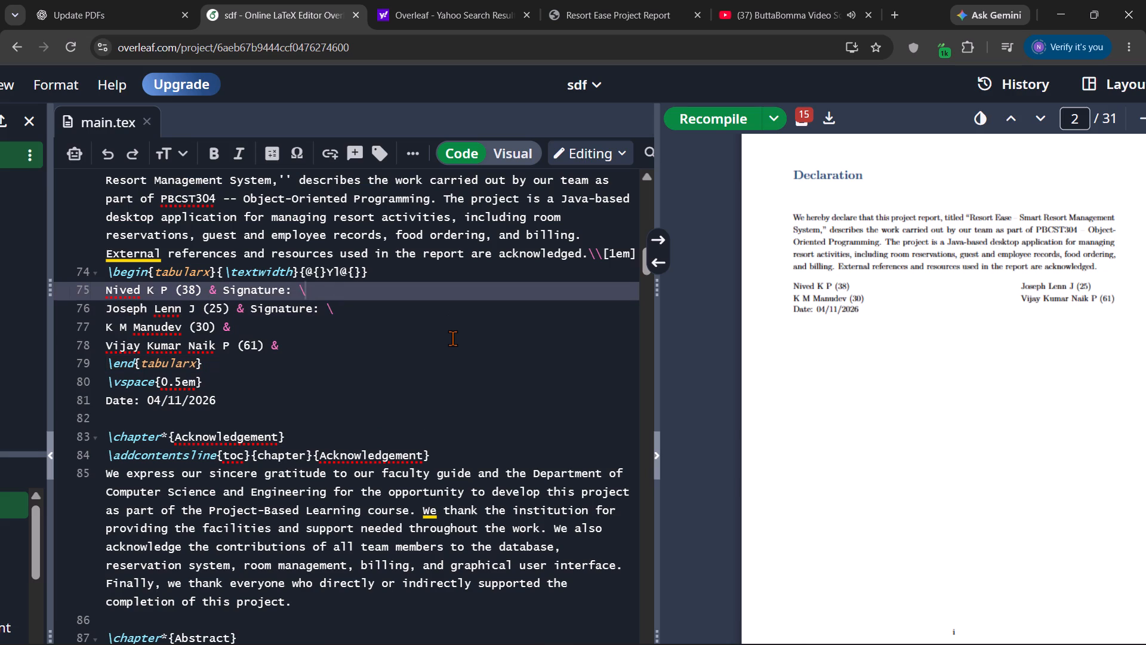
{"action": "left_click", "coordinate": [694, 113]}
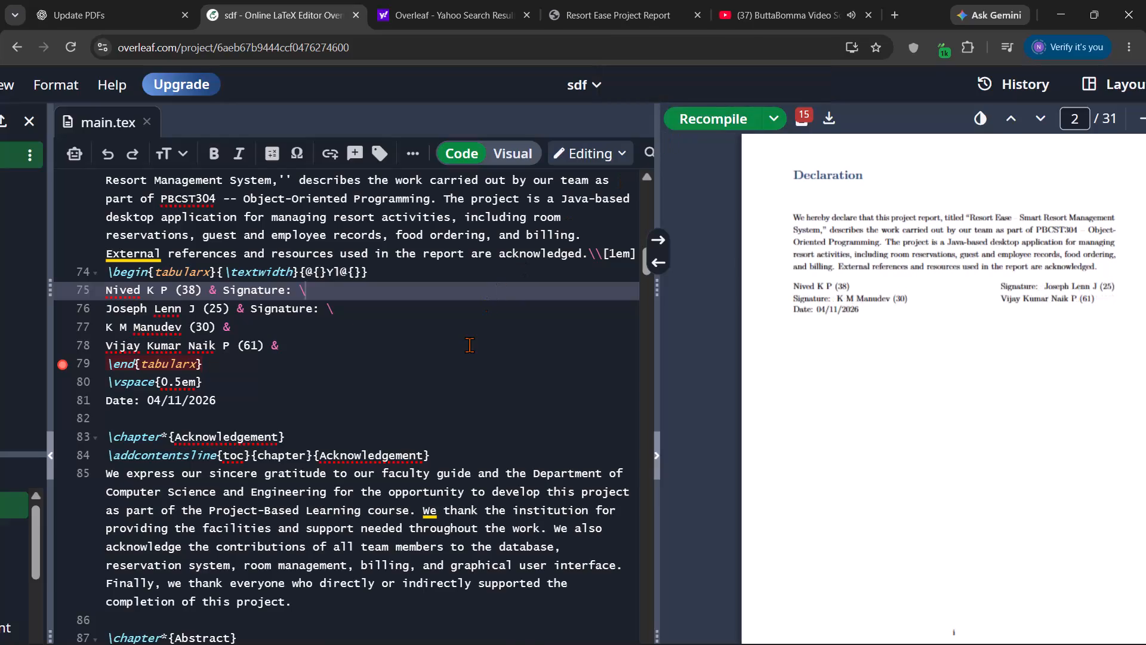
Undo the signature rule and row-break deletions in the Declaration table's roll number 38 and 25 rows, recompiling the report to check.
{"action": "key", "text": "ctrl+z"}
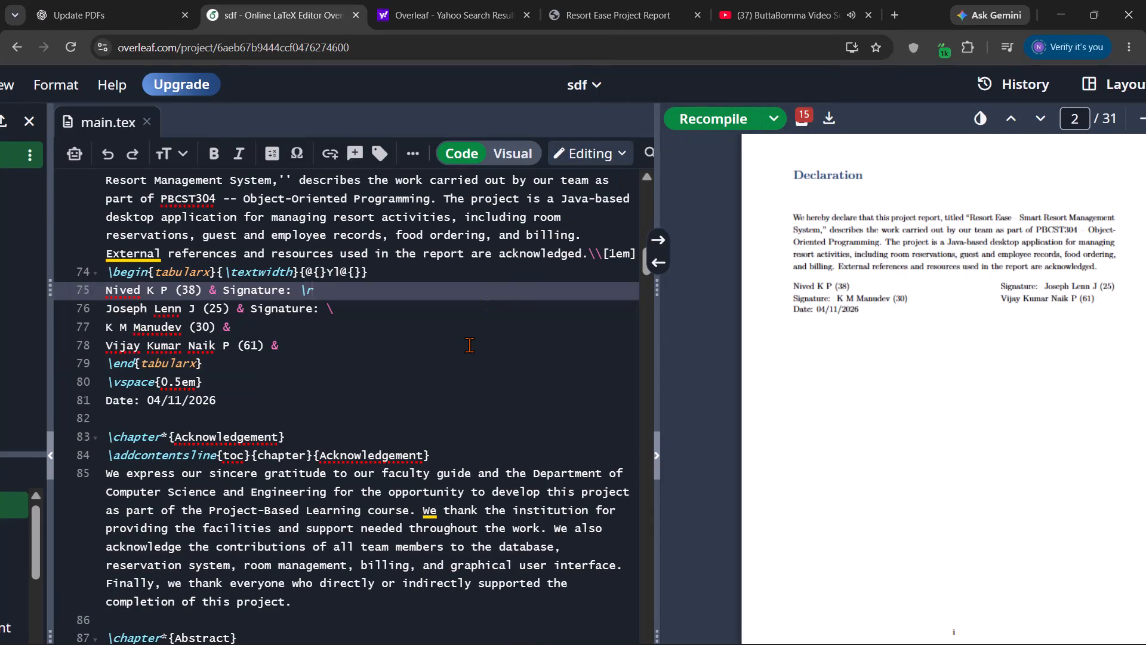
{"action": "left_click", "coordinate": [720, 103]}
{"action": "left_click", "coordinate": [717, 115]}
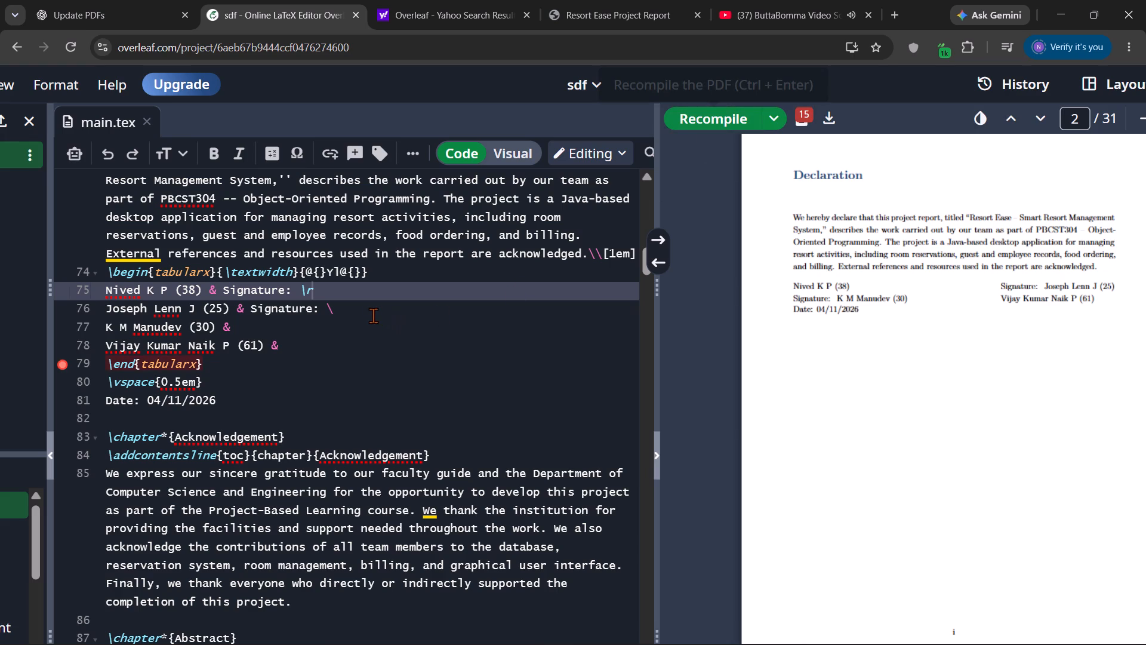
{"action": "key", "text": "ctrl+z"}
{"action": "key", "text": "ctrl+z"}
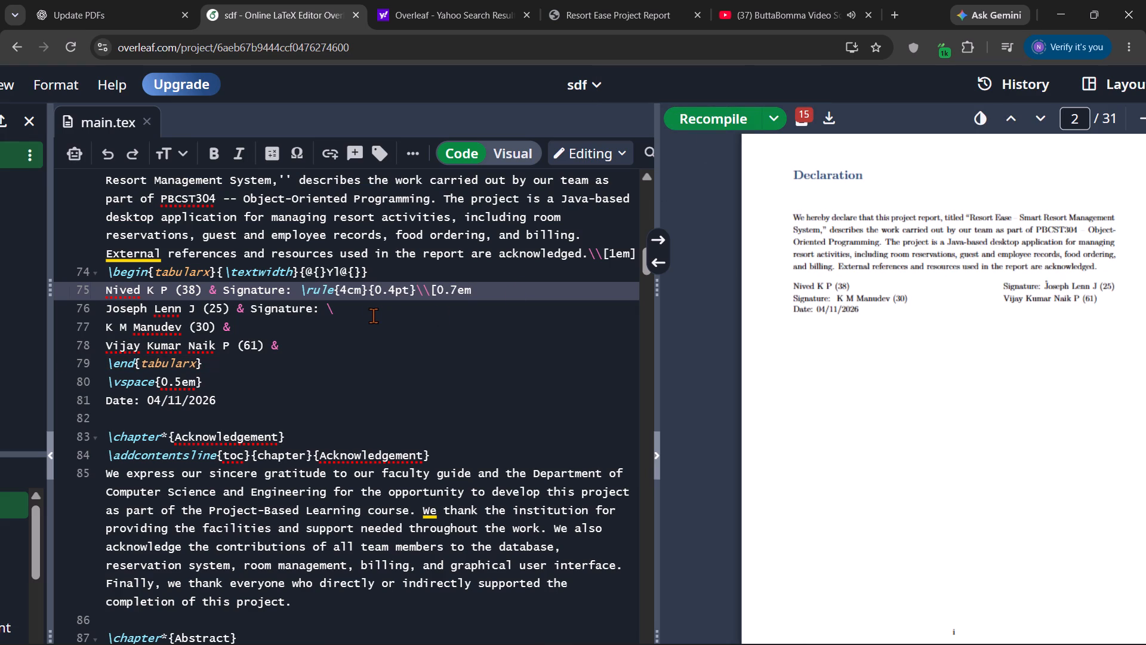
{"action": "key", "text": "ctrl+z"}
{"action": "key", "text": "ctrl+z"}
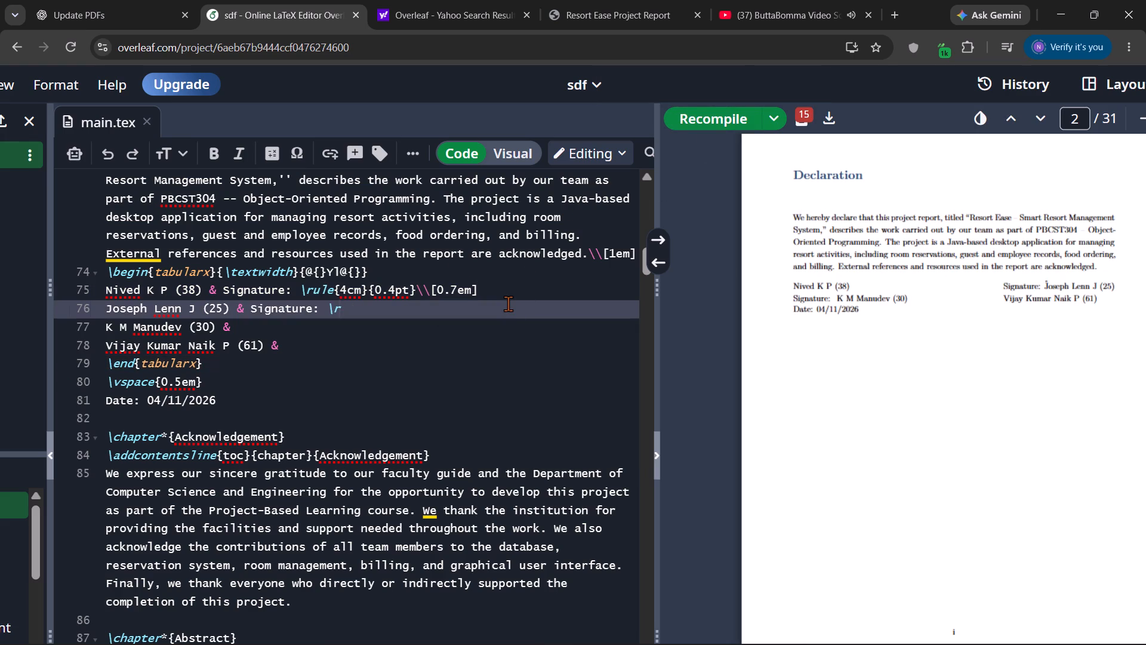
{"action": "key", "text": "ctrl+z"}
{"action": "key", "text": "ctrl+z"}
{"action": "key", "text": "ctrl+z"}
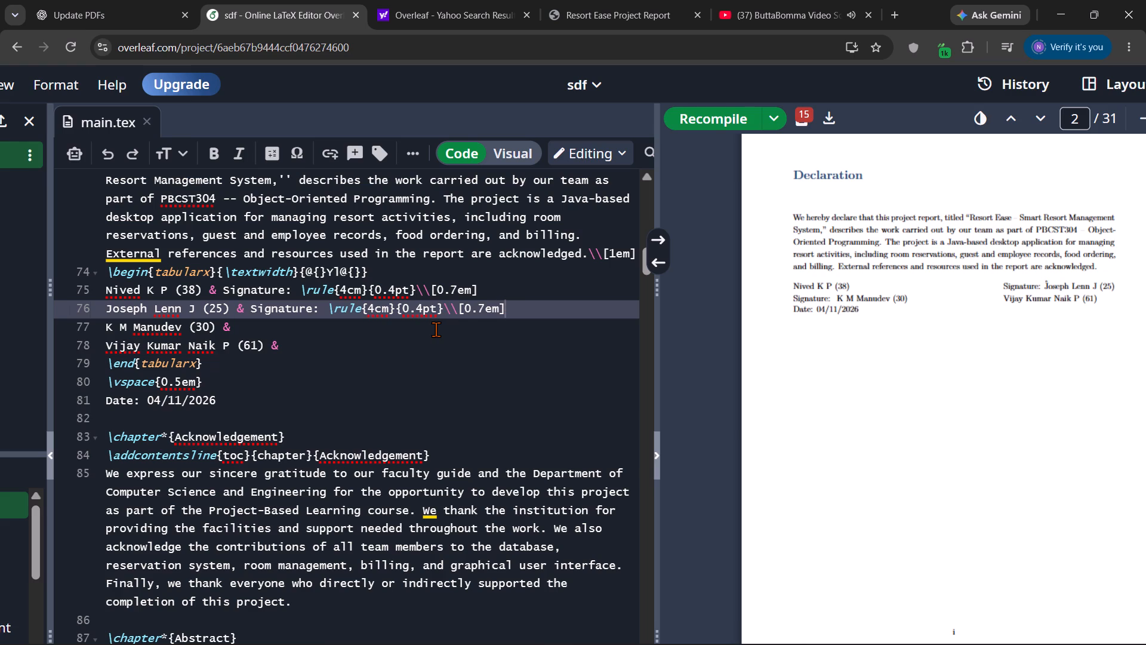
{"action": "left_click", "coordinate": [717, 114]}
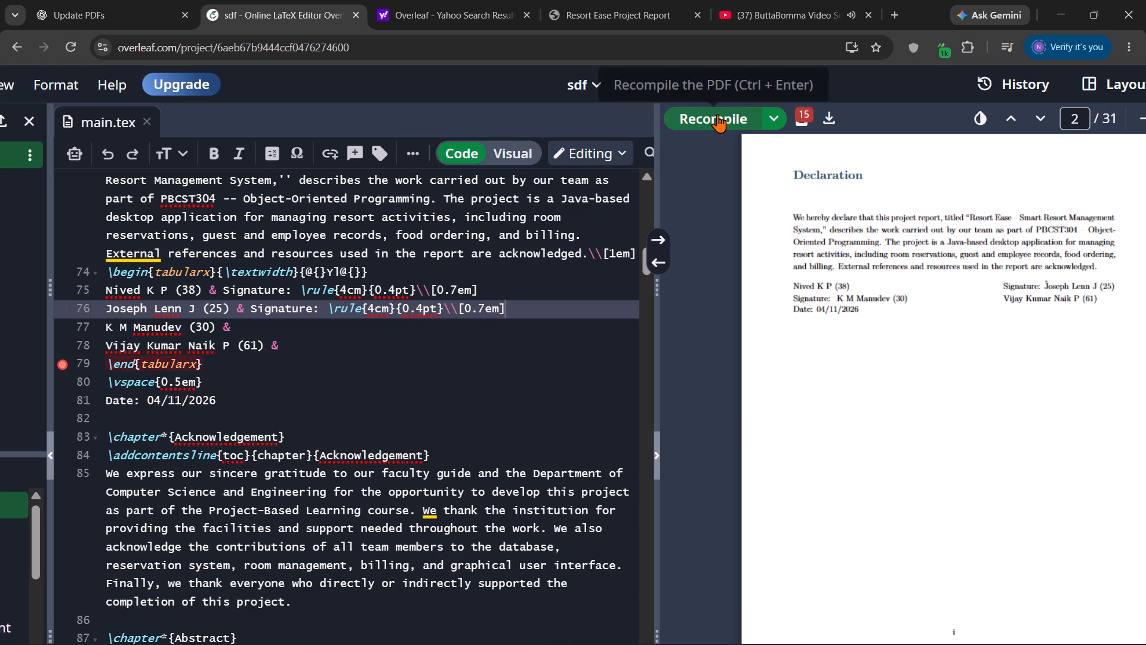
{"action": "left_click", "coordinate": [717, 114]}
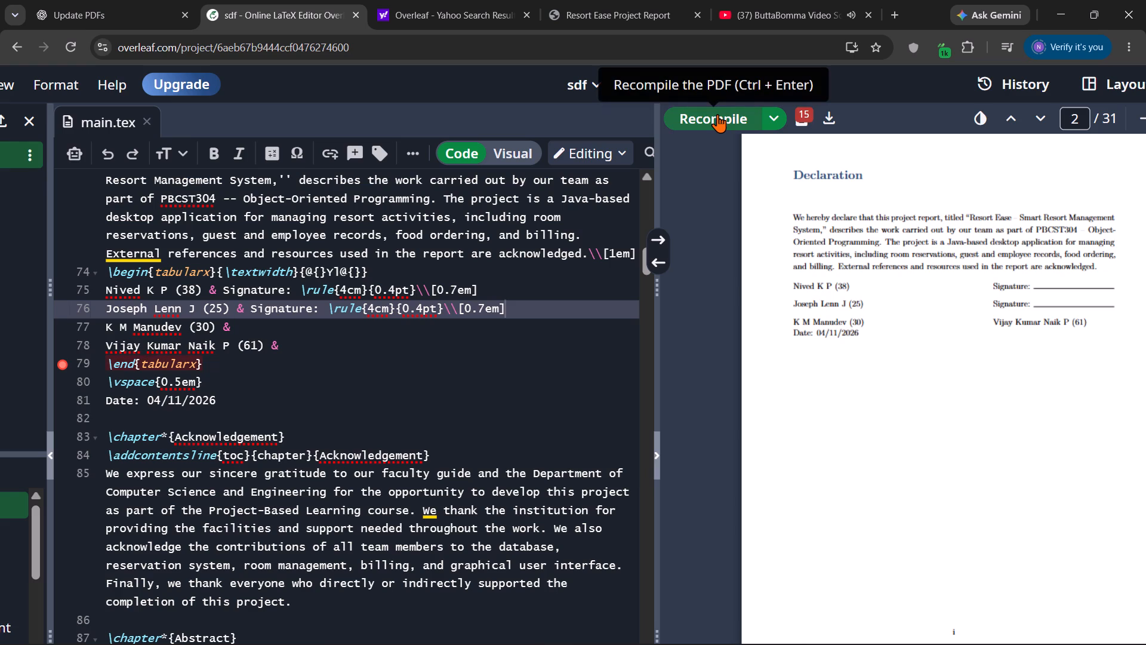
Undo the remaining Declaration signature deletions and further back through the title page subtitle deletion.
{"action": "key", "text": "ctrl+z"}
{"action": "key", "text": "ctrl+z"}
{"action": "key", "text": "ctrl+z"}
{"action": "key", "text": "ctrl+z"}
{"action": "key", "text": "ctrl+z"}
{"action": "key", "text": "ctrl+z"}
{"action": "key", "text": "ctrl+z"}
{"action": "key", "text": "ctrl+z"}
{"action": "key", "text": "ctrl+z"}
{"action": "key", "text": "ctrl+z"}
{"action": "key", "text": "ctrl+z"}
{"action": "key", "text": "ctrl+z"}
{"action": "key", "text": "ctrl+z"}
{"action": "key", "text": "ctrl+z"}
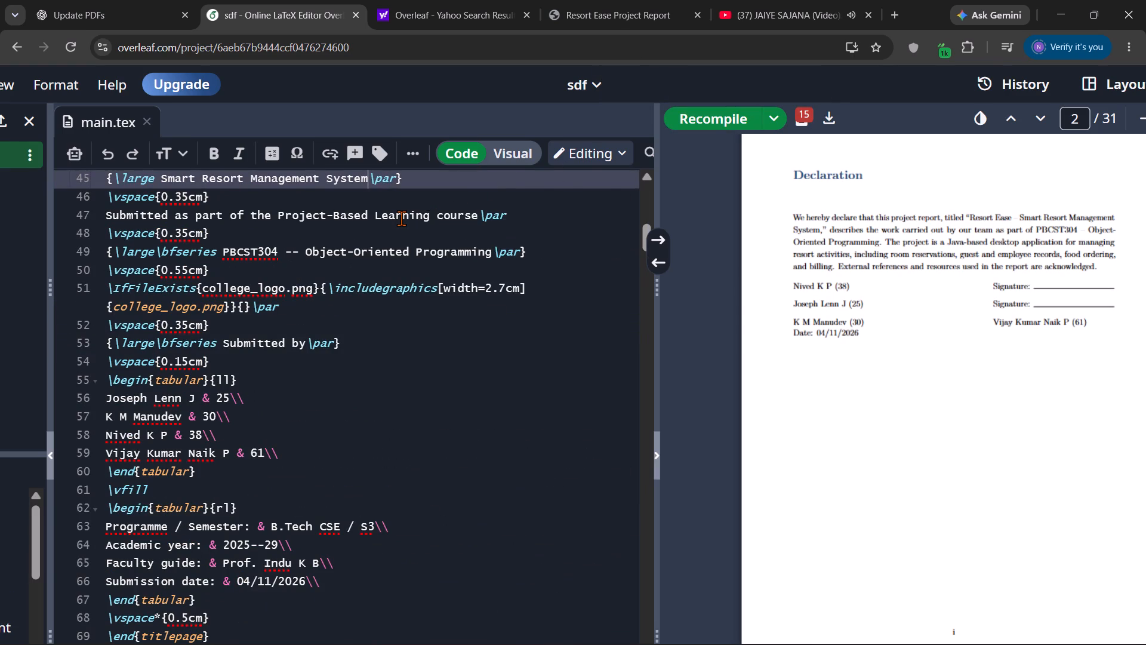
Delete the subtitle text "Smart Resort Management System" from the title page code, keeping its surrounding large and par commands.
{"action": "scroll", "coordinate": [401, 218], "scroll_direction": "up", "scroll_amount": 1}
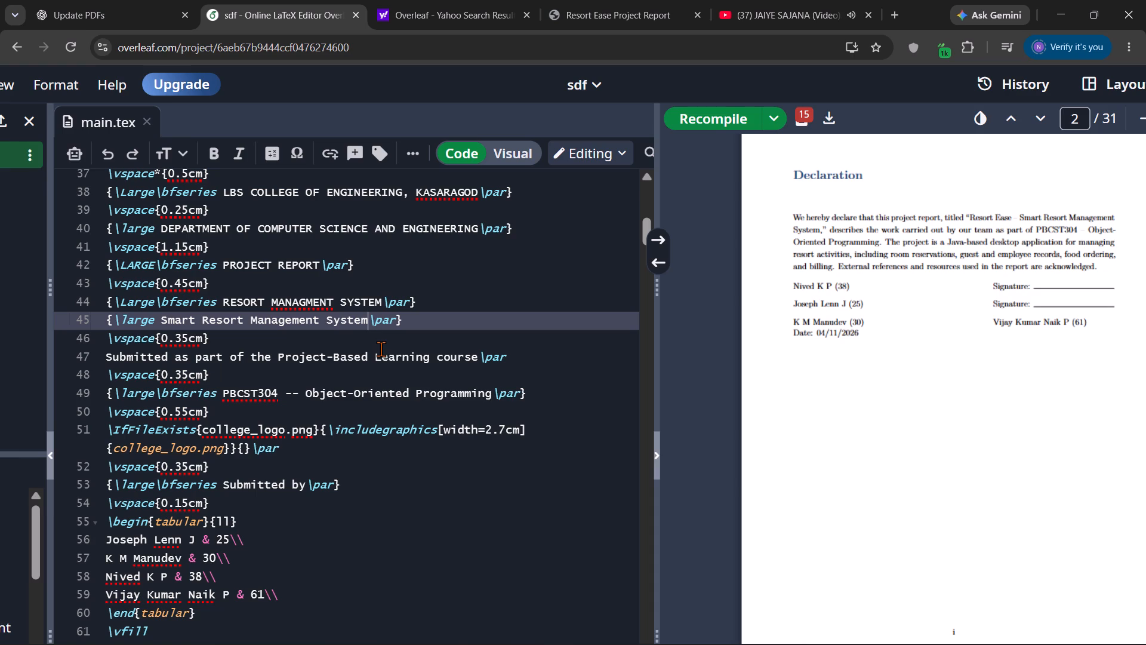
{"action": "key", "text": "BackSpace"}
{"action": "key", "text": "BackSpace"}
{"action": "key", "text": "BackSpace"}
{"action": "key", "text": "BackSpace"}
{"action": "key", "text": "BackSpace"}
{"action": "key", "text": "BackSpace"}
{"action": "key", "text": "BackSpace"}
{"action": "key", "text": "BackSpace"}
{"action": "key", "text": "BackSpace"}
{"action": "key", "text": "BackSpace"}
{"action": "key", "text": "BackSpace"}
{"action": "key", "text": "BackSpace"}
{"action": "key", "text": "BackSpace"}
{"action": "key", "text": "BackSpace"}
{"action": "key", "text": "BackSpace"}
{"action": "key", "text": "BackSpace"}
{"action": "key", "text": "BackSpace"}
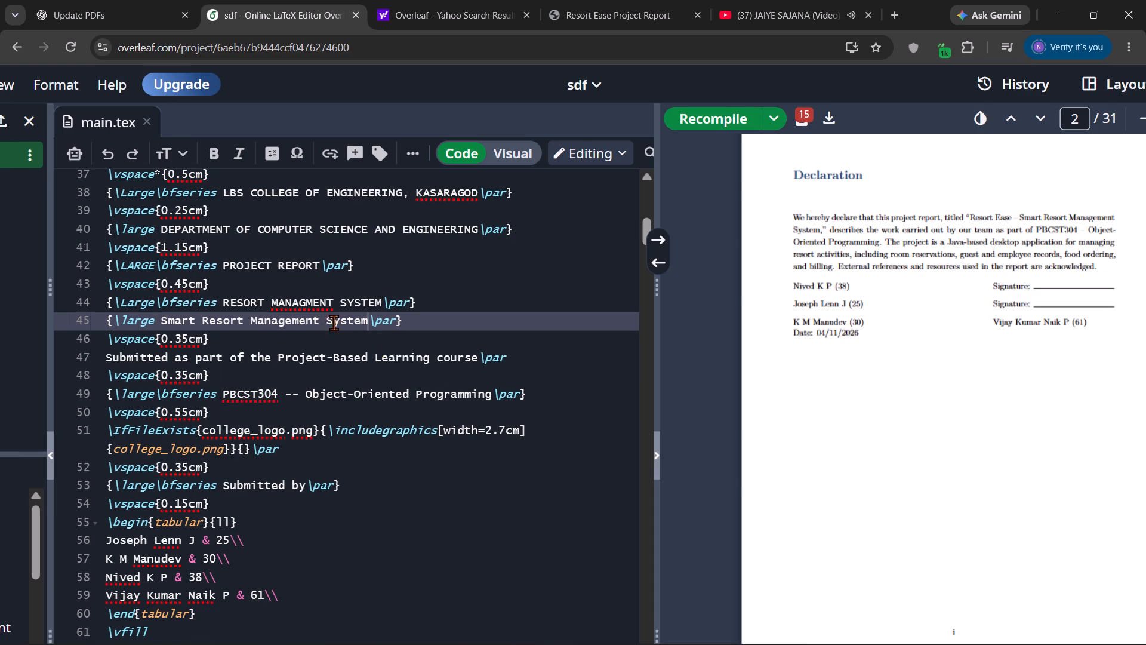
{"action": "left_click", "coordinate": [361, 325]}
{"action": "left_click", "coordinate": [370, 325]}
{"action": "key", "text": "BackSpace"}
{"action": "key", "text": "BackSpace"}
{"action": "key", "text": "BackSpace"}
{"action": "key", "text": "BackSpace"}
{"action": "key", "text": "BackSpace"}
{"action": "key", "text": "BackSpace"}
{"action": "key", "text": "BackSpace"}
{"action": "key", "text": "BackSpace"}
{"action": "key", "text": "BackSpace"}
{"action": "key", "text": "BackSpace"}
{"action": "key", "text": "BackSpace"}
{"action": "key", "text": "BackSpace"}
{"action": "key", "text": "BackSpace"}
{"action": "key", "text": "BackSpace"}
{"action": "key", "text": "BackSpace"}
{"action": "key", "text": "BackSpace"}
{"action": "key", "text": "BackSpace"}
{"action": "key", "text": "BackSpace"}
{"action": "key", "text": "BackSpace"}
{"action": "key", "text": "BackSpace"}
{"action": "key", "text": "BackSpace"}
{"action": "key", "text": "BackSpace"}
{"action": "key", "text": "BackSpace"}
{"action": "key", "text": "BackSpace"}
{"action": "key", "text": "BackSpace"}
{"action": "key", "text": "BackSpace"}
{"action": "key", "text": "BackSpace"}
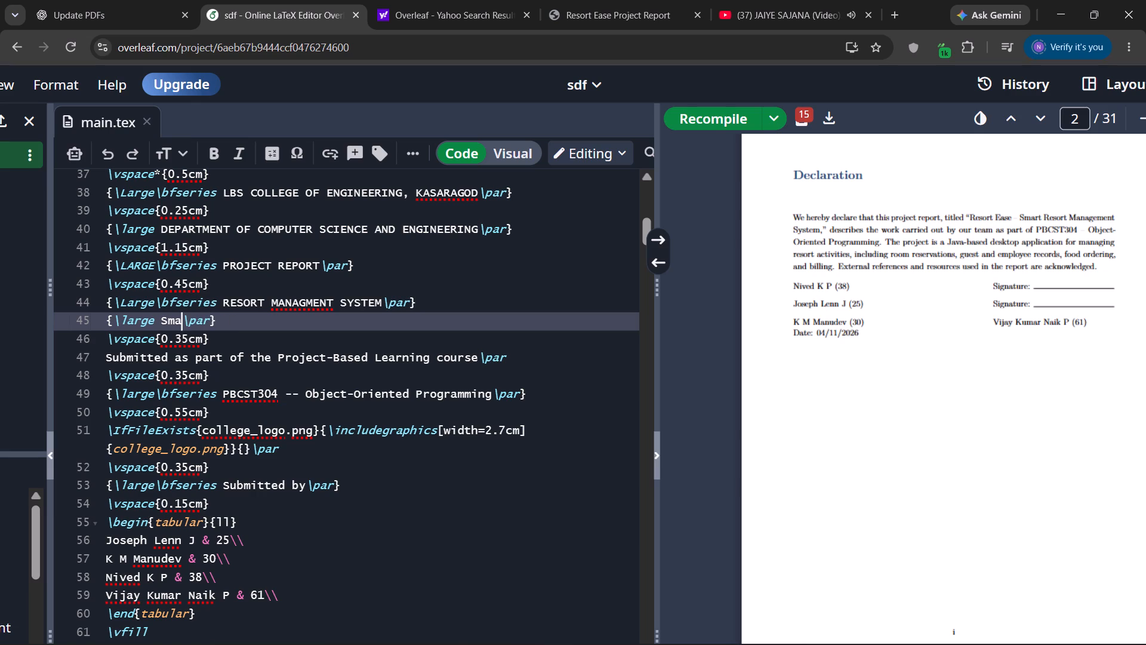
{"action": "key", "text": "BackSpace"}
{"action": "key", "text": "BackSpace"}
{"action": "key", "text": "BackSpace"}
Look through the report source from the title page to the Feasibility Study section and back to the Declaration table.
{"action": "scroll", "coordinate": [455, 357], "scroll_direction": "down", "scroll_amount": 6}
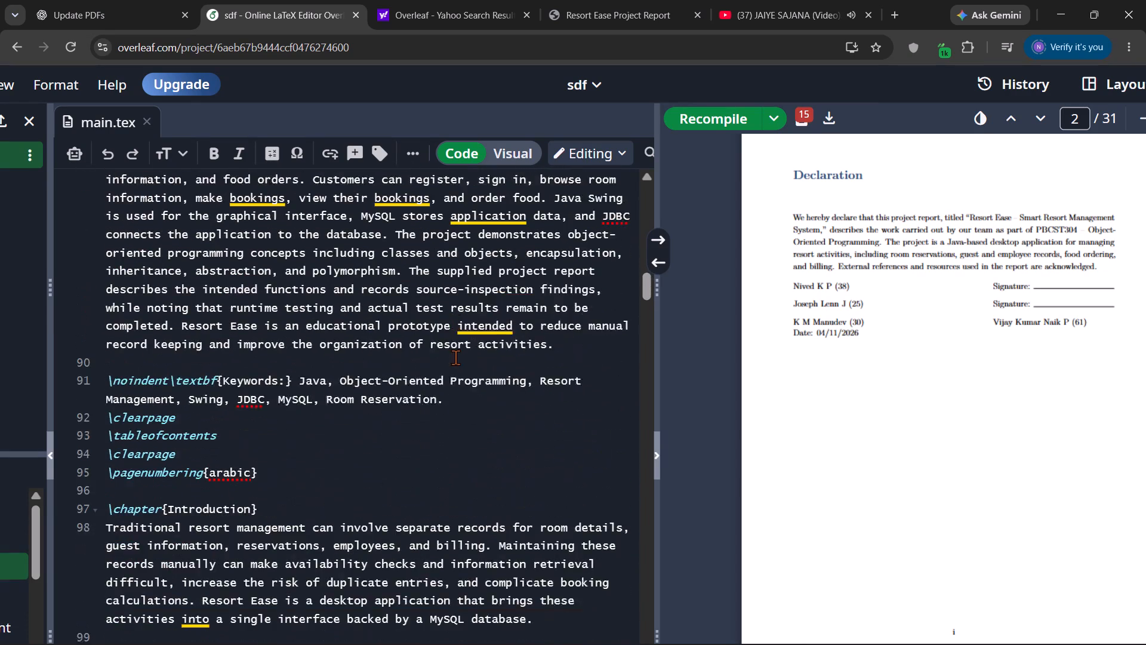
{"action": "scroll", "coordinate": [455, 357], "scroll_direction": "down", "scroll_amount": 2}
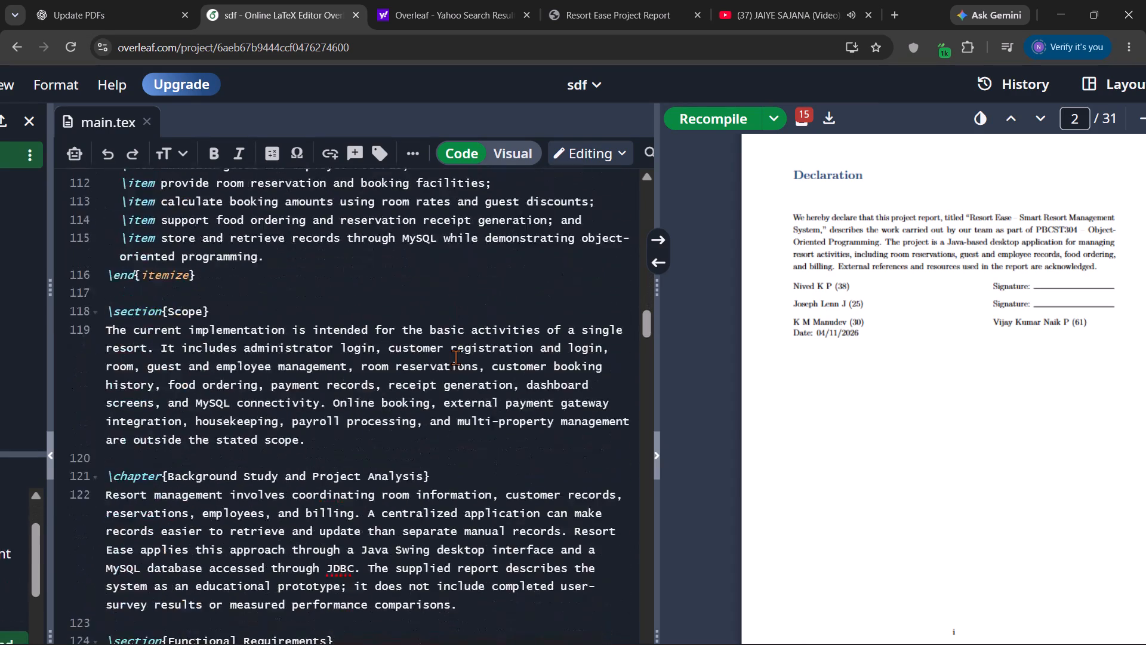
{"action": "scroll", "coordinate": [455, 357], "scroll_direction": "down", "scroll_amount": 5}
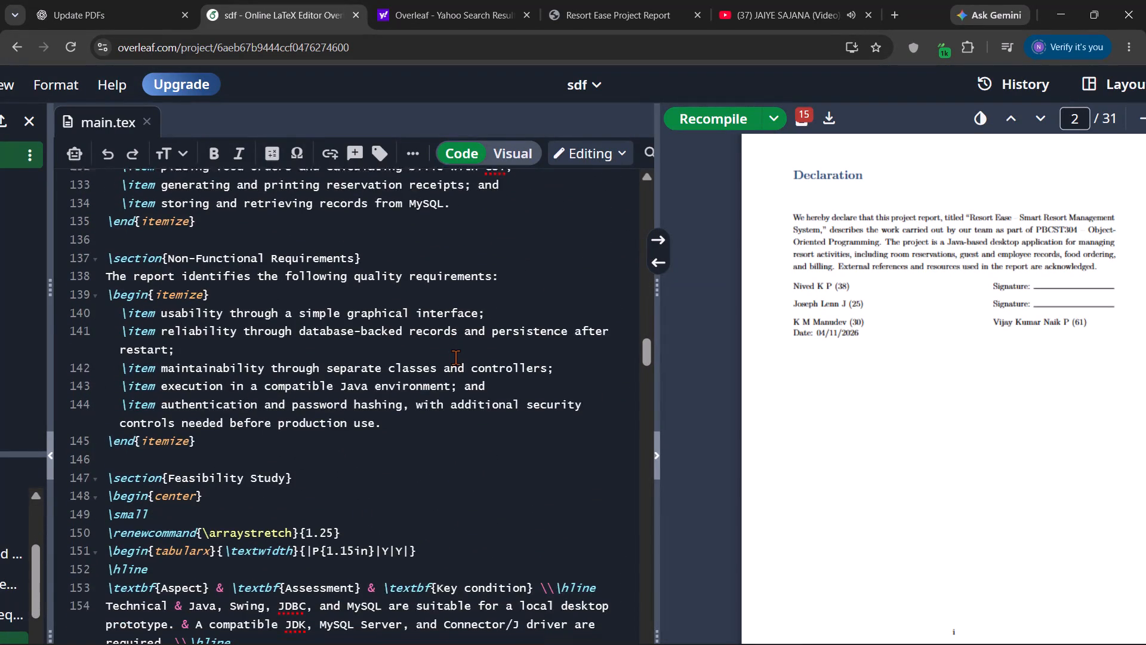
{"action": "scroll", "coordinate": [455, 357], "scroll_direction": "up", "scroll_amount": 2}
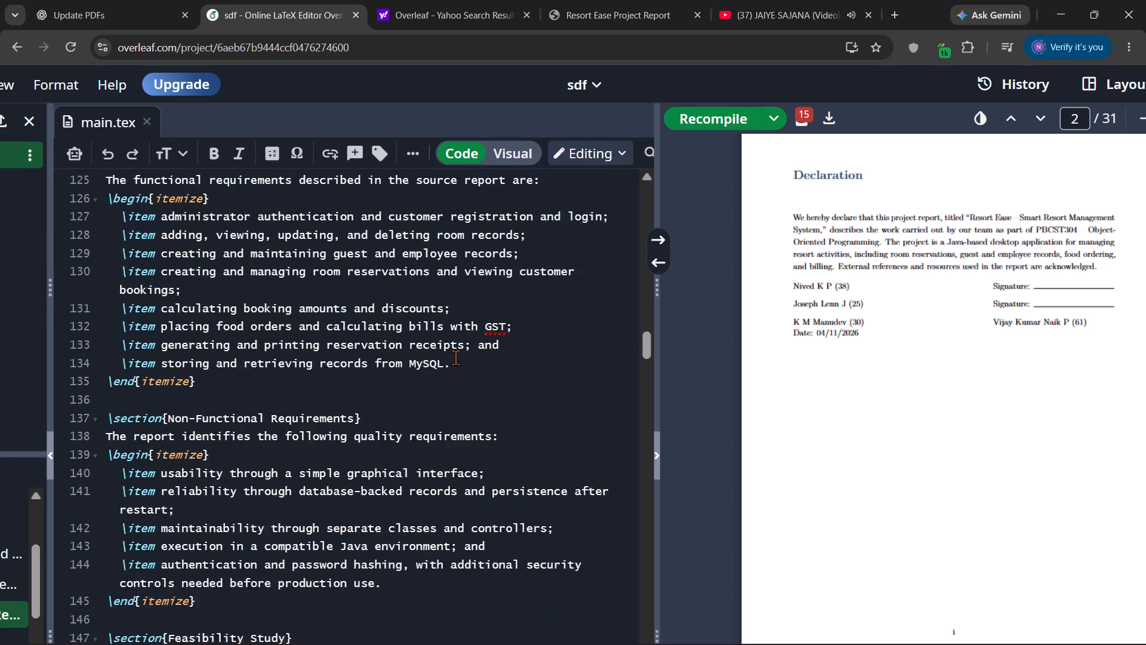
{"action": "scroll", "coordinate": [455, 357], "scroll_direction": "up", "scroll_amount": 4}
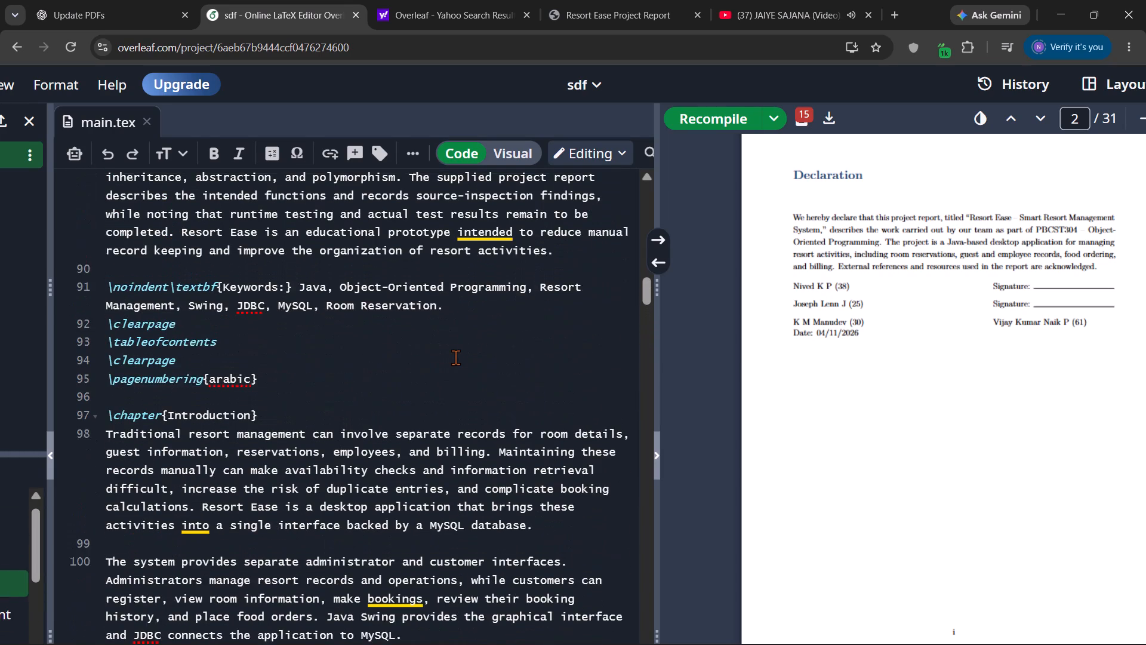
{"action": "scroll", "coordinate": [455, 357], "scroll_direction": "up", "scroll_amount": 6}
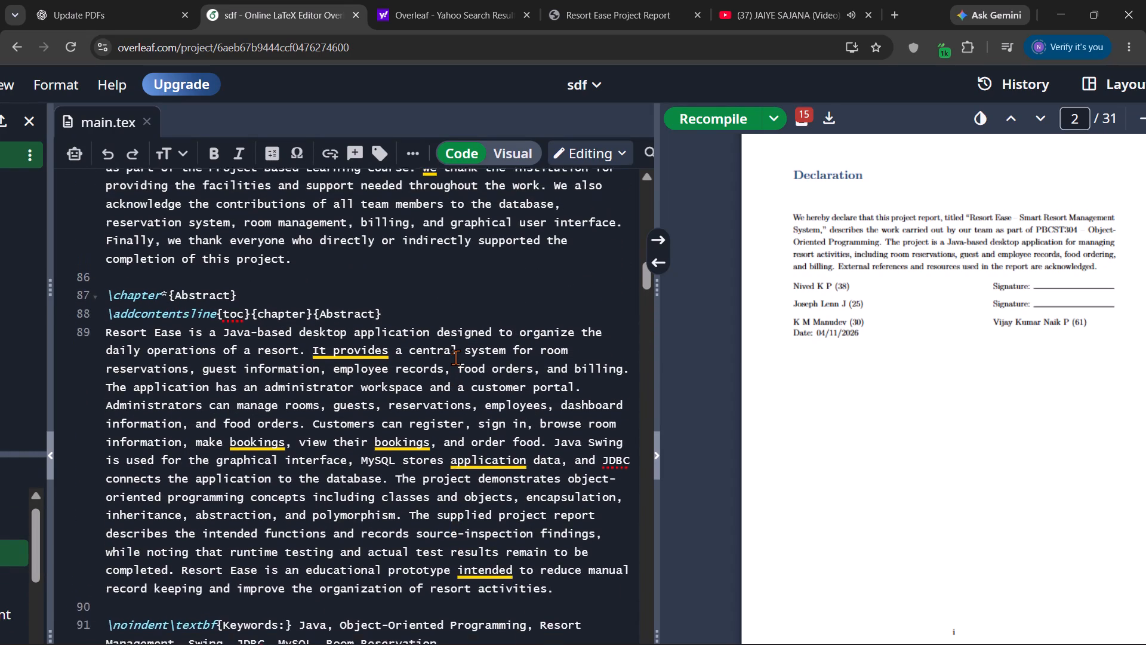
{"action": "scroll", "coordinate": [455, 357], "scroll_direction": "up", "scroll_amount": 3}
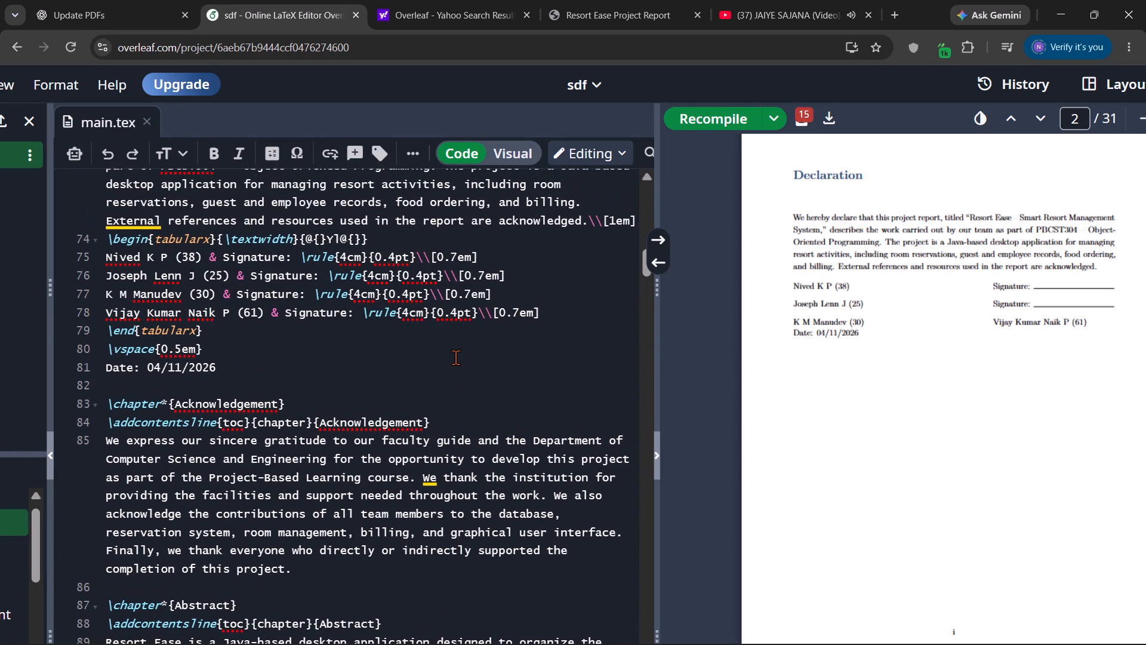
{"action": "scroll", "coordinate": [455, 357], "scroll_direction": "up", "scroll_amount": 1}
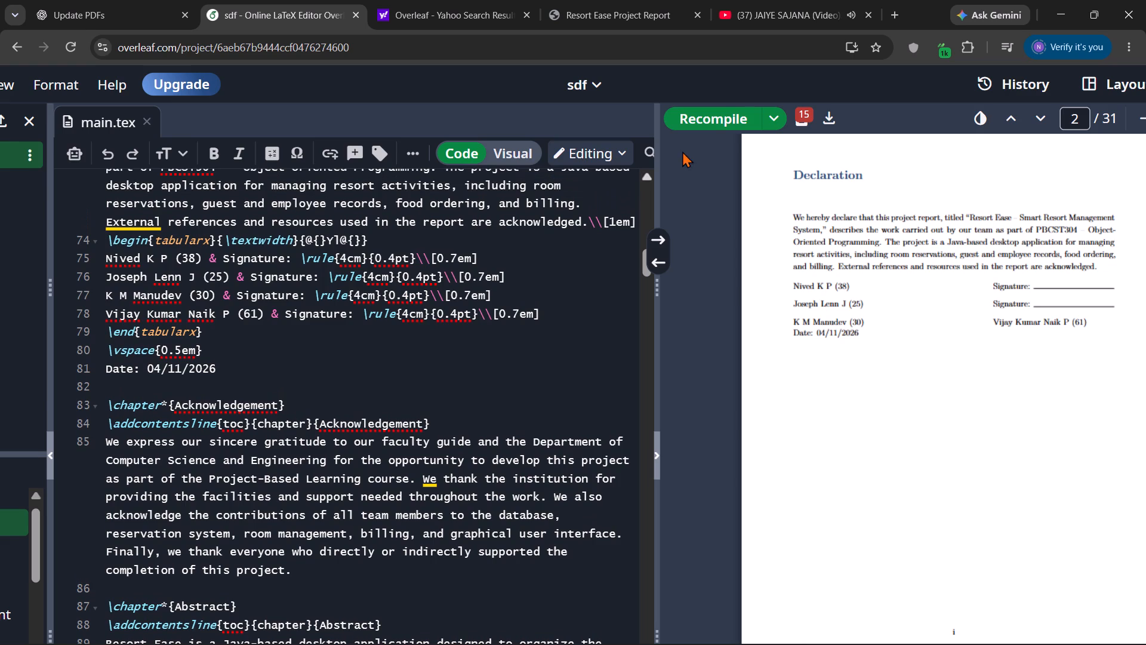
Recompile the report with the Declaration signature rows and the edited title page.
{"action": "left_click", "coordinate": [714, 126]}
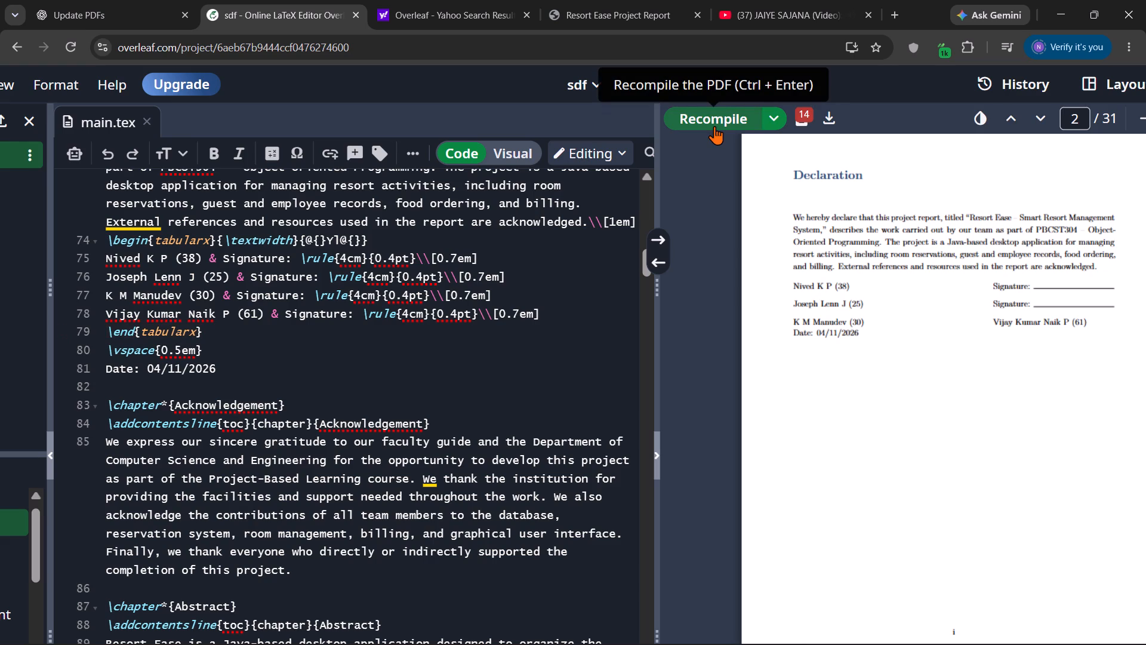
{"action": "left_click", "coordinate": [714, 126]}
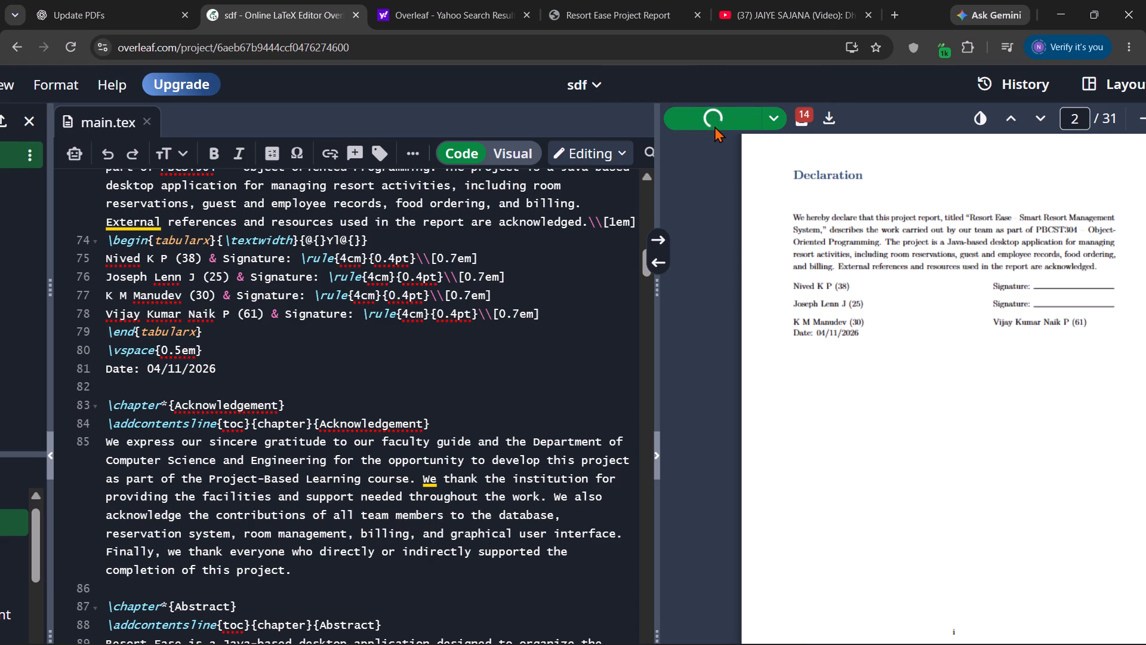
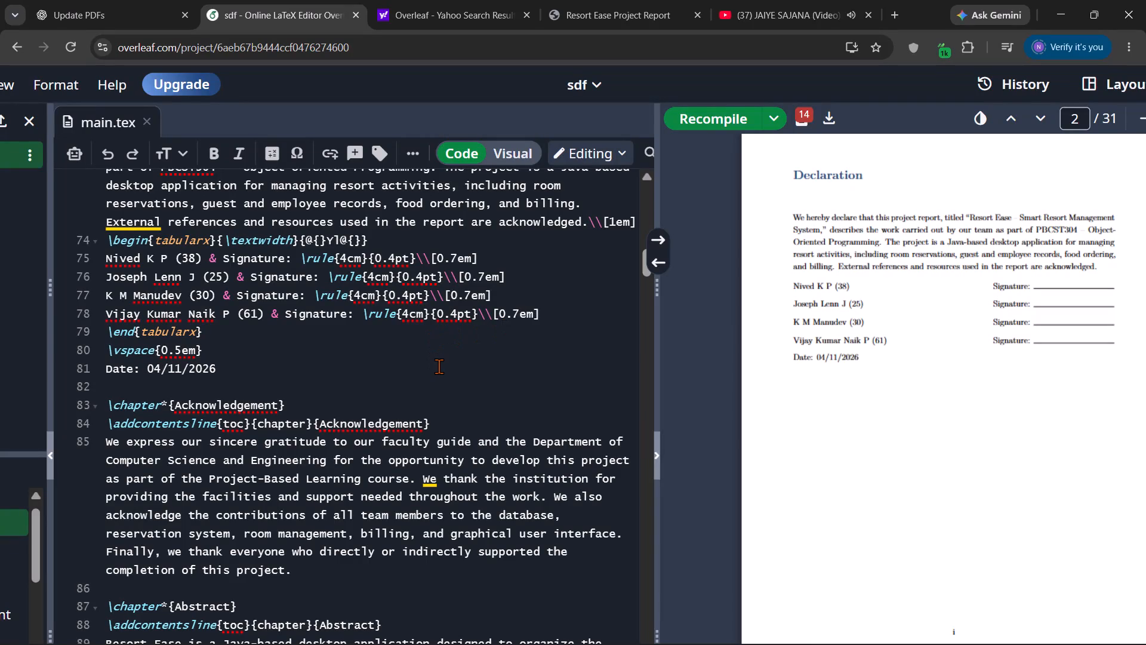
Look through the compiled report from the Declaration to the Introduction and back to the Acknowledgement page.
{"action": "scroll", "coordinate": [827, 363], "scroll_direction": "down", "scroll_amount": 6}
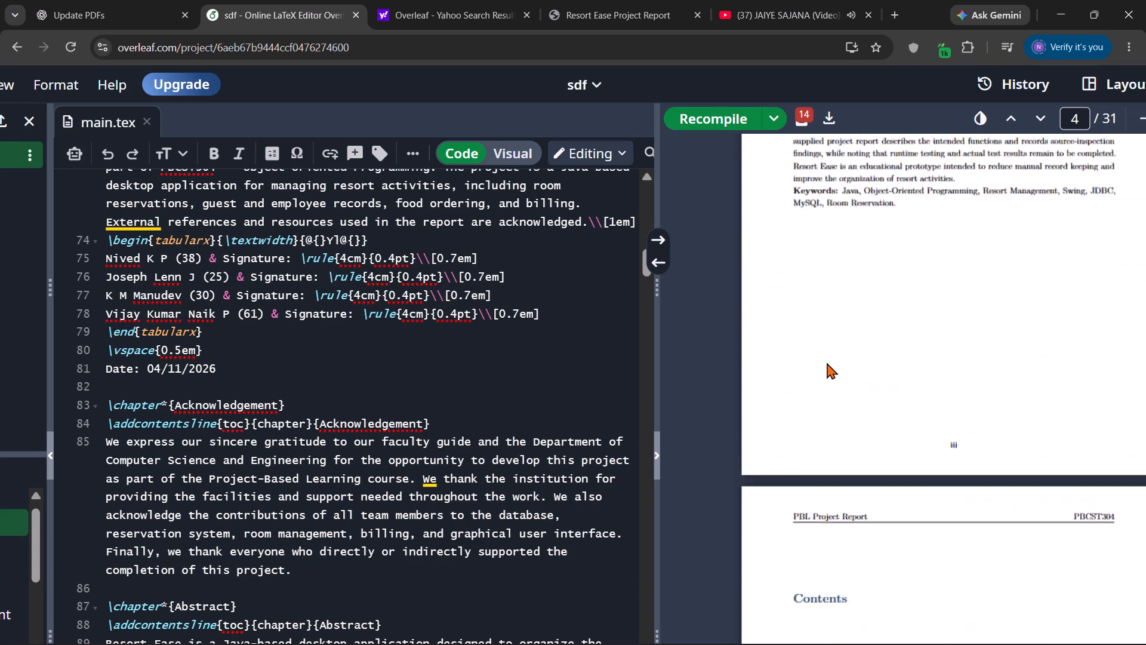
{"action": "scroll", "coordinate": [885, 229], "scroll_direction": "down", "scroll_amount": 4}
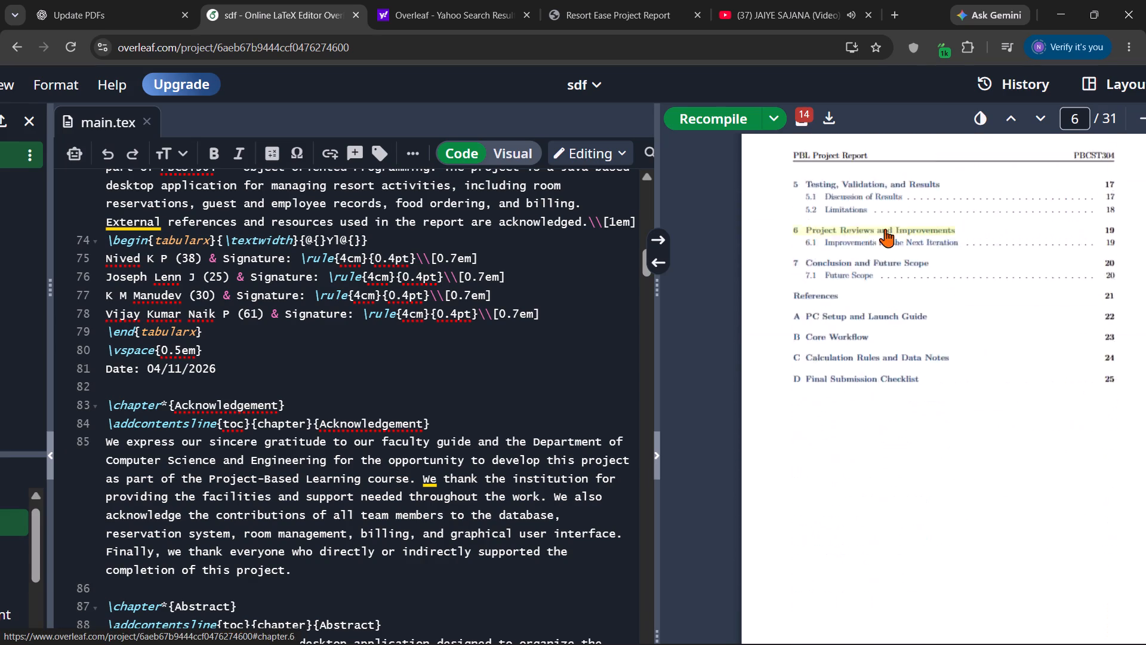
{"action": "scroll", "coordinate": [885, 229], "scroll_direction": "down", "scroll_amount": 2}
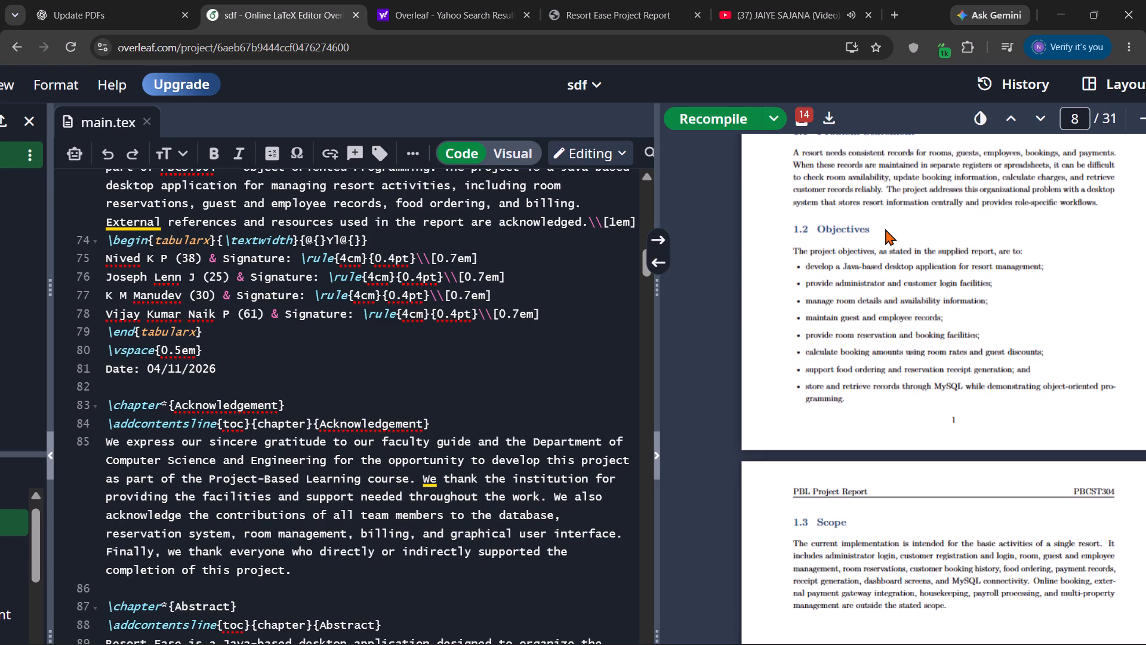
{"action": "scroll", "coordinate": [885, 229], "scroll_direction": "up", "scroll_amount": 8}
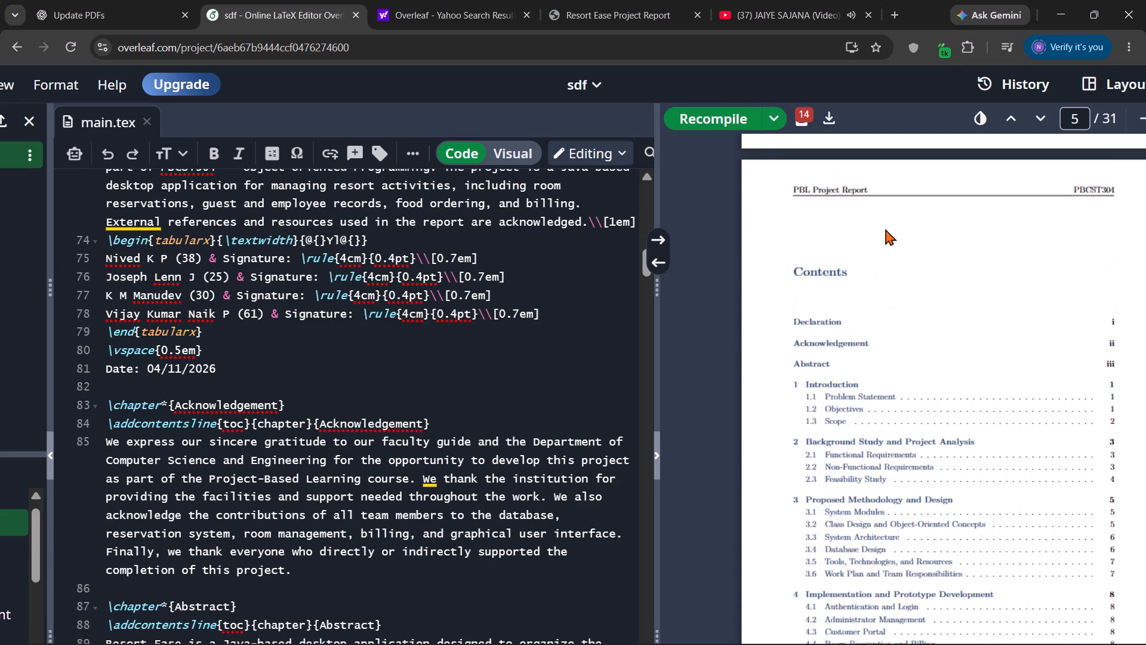
{"action": "scroll", "coordinate": [885, 229], "scroll_direction": "up", "scroll_amount": 2}
{"action": "scroll", "coordinate": [885, 229], "scroll_direction": "right", "scroll_amount": 1}
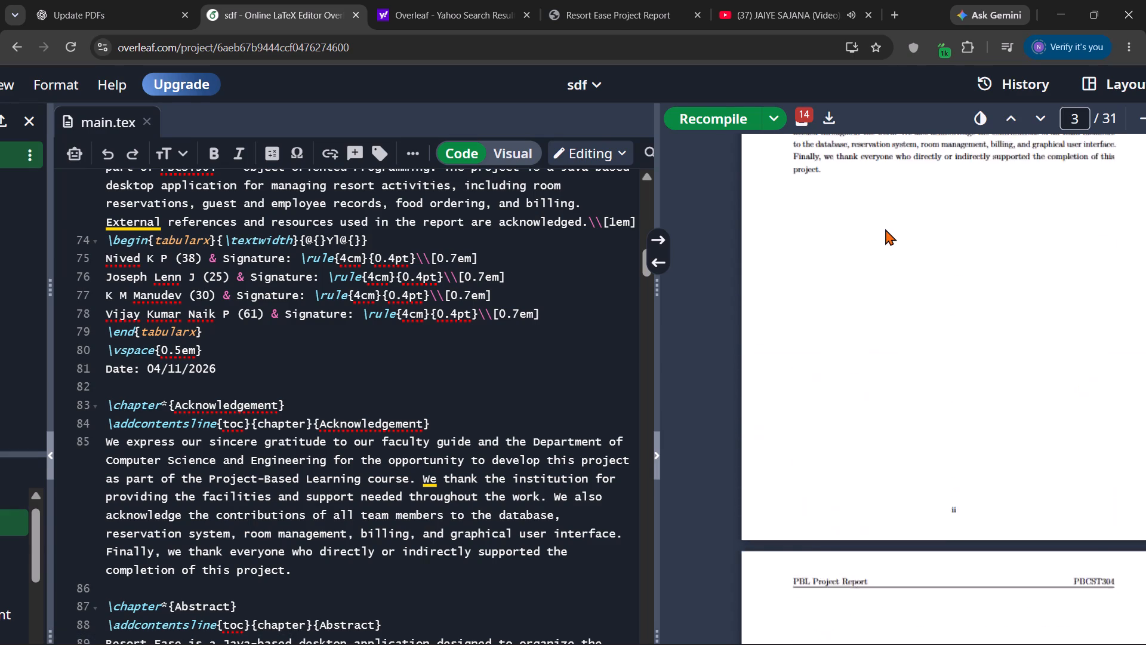
{"action": "scroll", "coordinate": [885, 229], "scroll_direction": "up", "scroll_amount": 4}
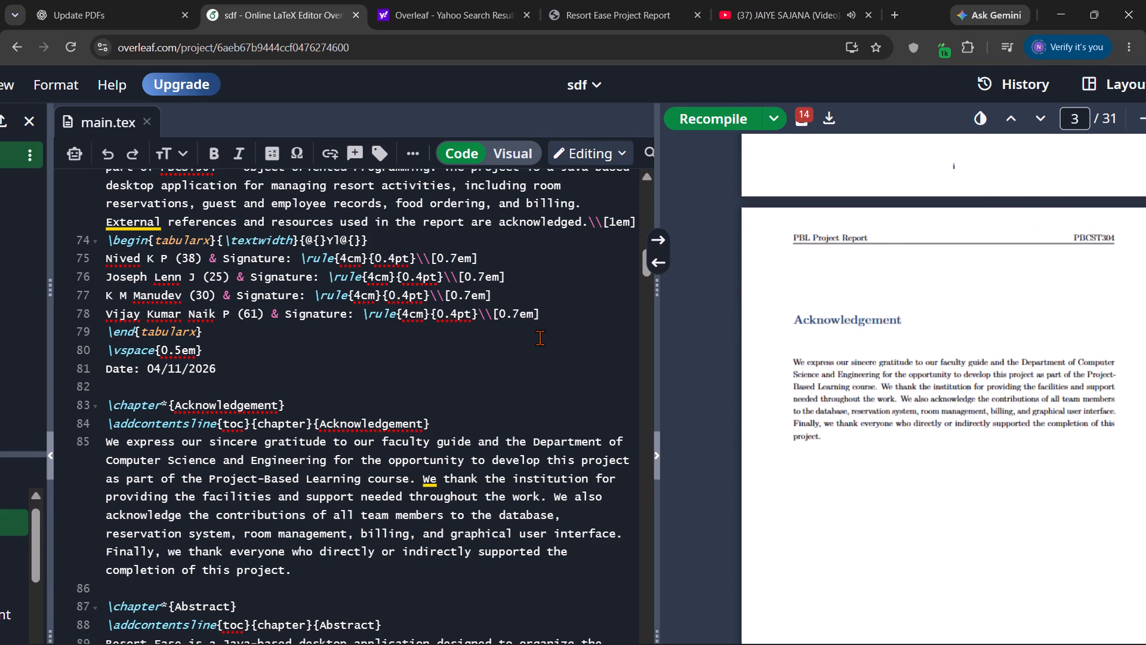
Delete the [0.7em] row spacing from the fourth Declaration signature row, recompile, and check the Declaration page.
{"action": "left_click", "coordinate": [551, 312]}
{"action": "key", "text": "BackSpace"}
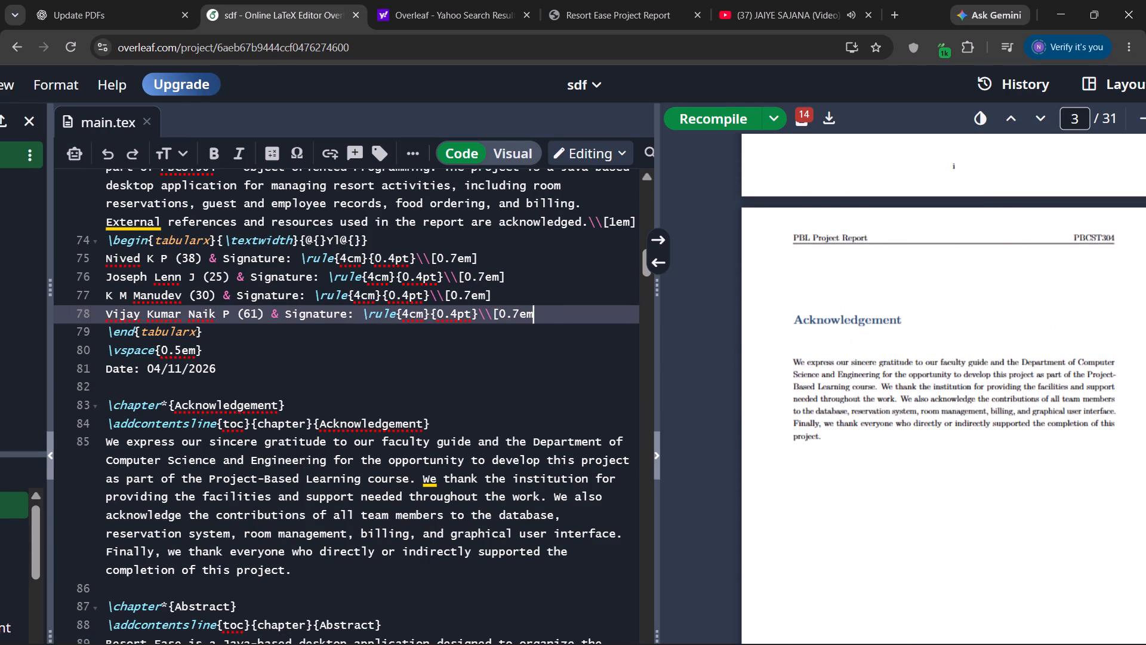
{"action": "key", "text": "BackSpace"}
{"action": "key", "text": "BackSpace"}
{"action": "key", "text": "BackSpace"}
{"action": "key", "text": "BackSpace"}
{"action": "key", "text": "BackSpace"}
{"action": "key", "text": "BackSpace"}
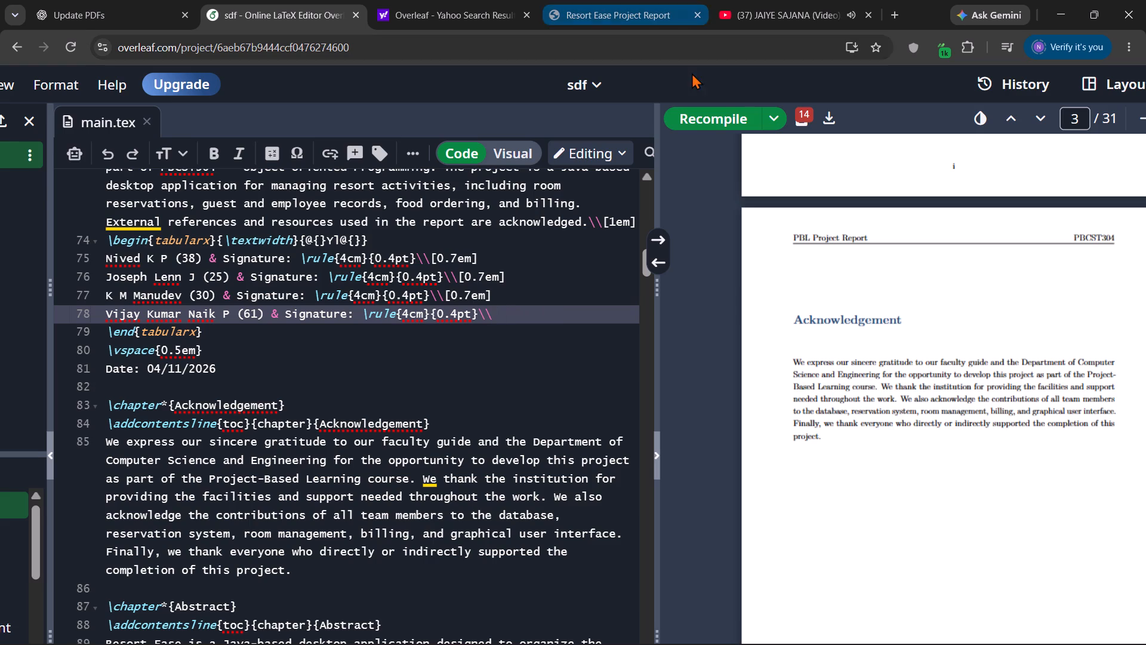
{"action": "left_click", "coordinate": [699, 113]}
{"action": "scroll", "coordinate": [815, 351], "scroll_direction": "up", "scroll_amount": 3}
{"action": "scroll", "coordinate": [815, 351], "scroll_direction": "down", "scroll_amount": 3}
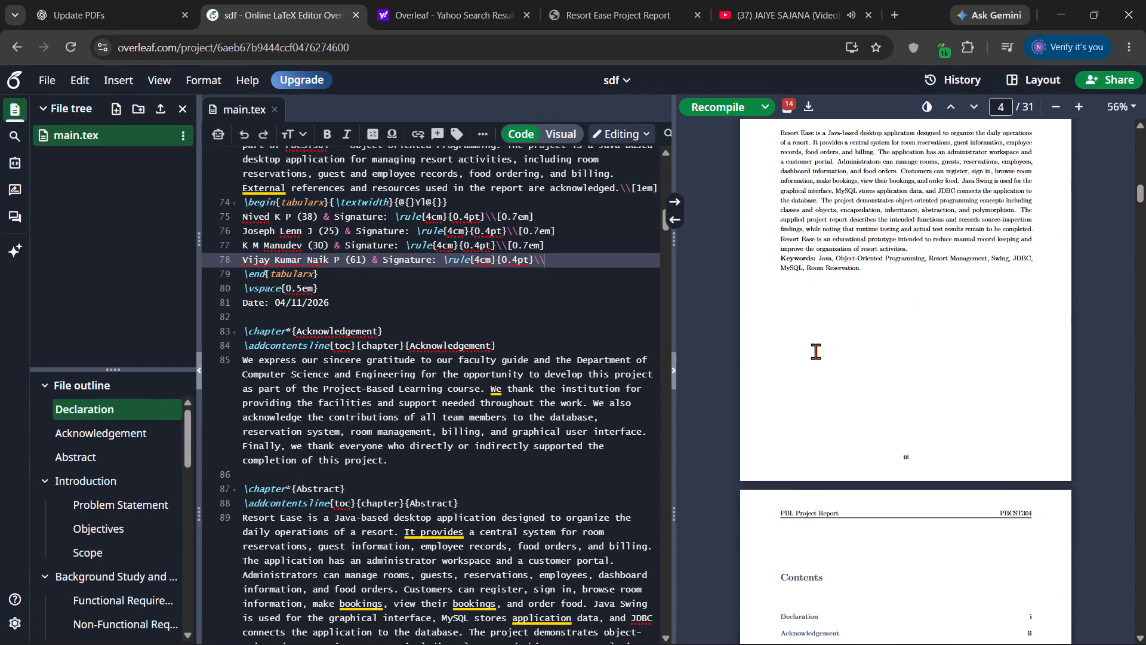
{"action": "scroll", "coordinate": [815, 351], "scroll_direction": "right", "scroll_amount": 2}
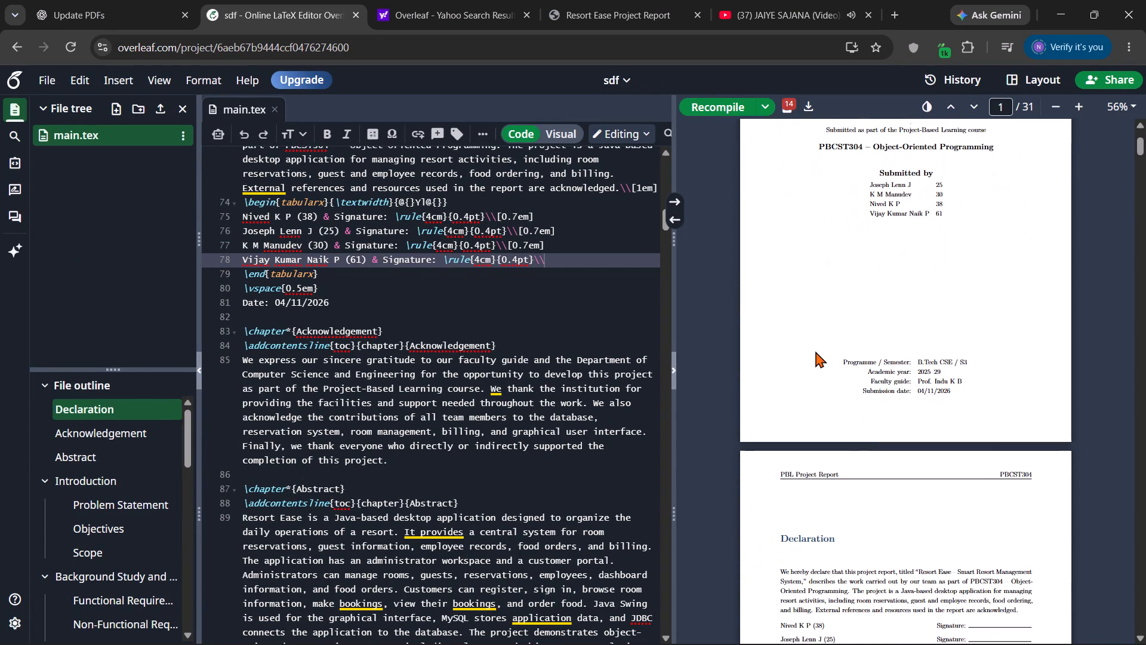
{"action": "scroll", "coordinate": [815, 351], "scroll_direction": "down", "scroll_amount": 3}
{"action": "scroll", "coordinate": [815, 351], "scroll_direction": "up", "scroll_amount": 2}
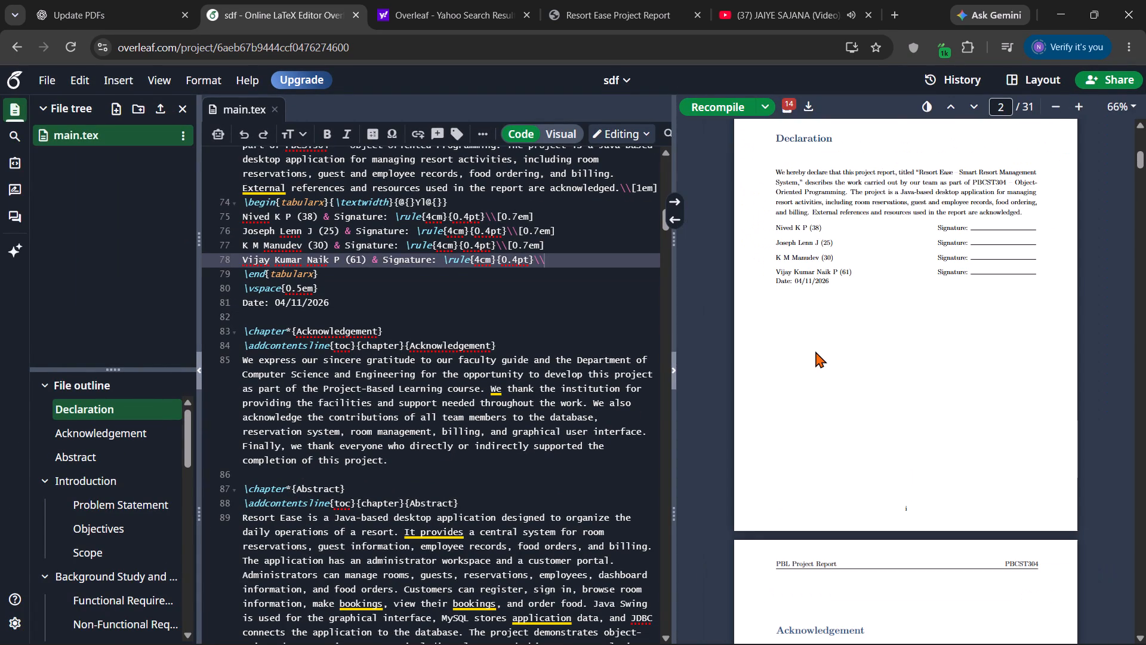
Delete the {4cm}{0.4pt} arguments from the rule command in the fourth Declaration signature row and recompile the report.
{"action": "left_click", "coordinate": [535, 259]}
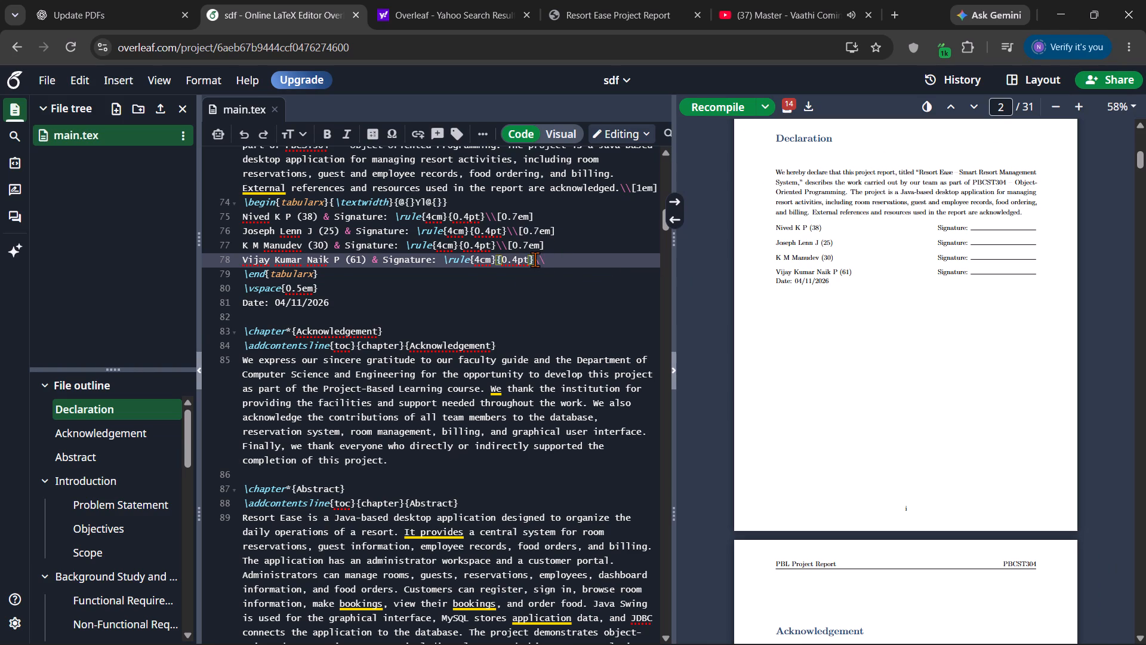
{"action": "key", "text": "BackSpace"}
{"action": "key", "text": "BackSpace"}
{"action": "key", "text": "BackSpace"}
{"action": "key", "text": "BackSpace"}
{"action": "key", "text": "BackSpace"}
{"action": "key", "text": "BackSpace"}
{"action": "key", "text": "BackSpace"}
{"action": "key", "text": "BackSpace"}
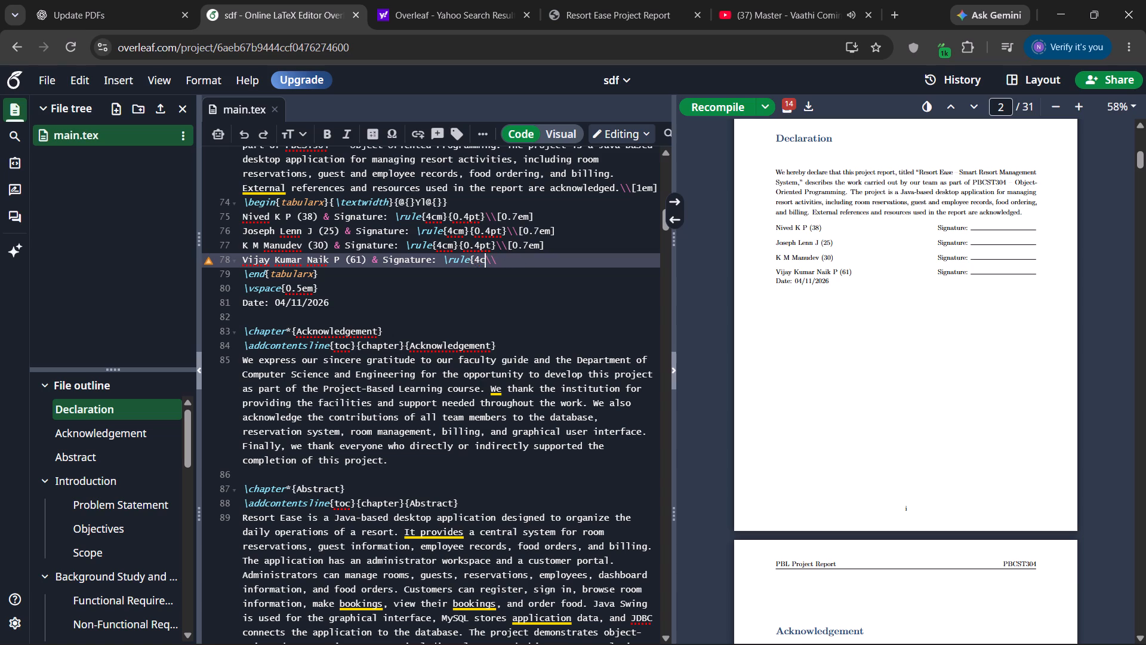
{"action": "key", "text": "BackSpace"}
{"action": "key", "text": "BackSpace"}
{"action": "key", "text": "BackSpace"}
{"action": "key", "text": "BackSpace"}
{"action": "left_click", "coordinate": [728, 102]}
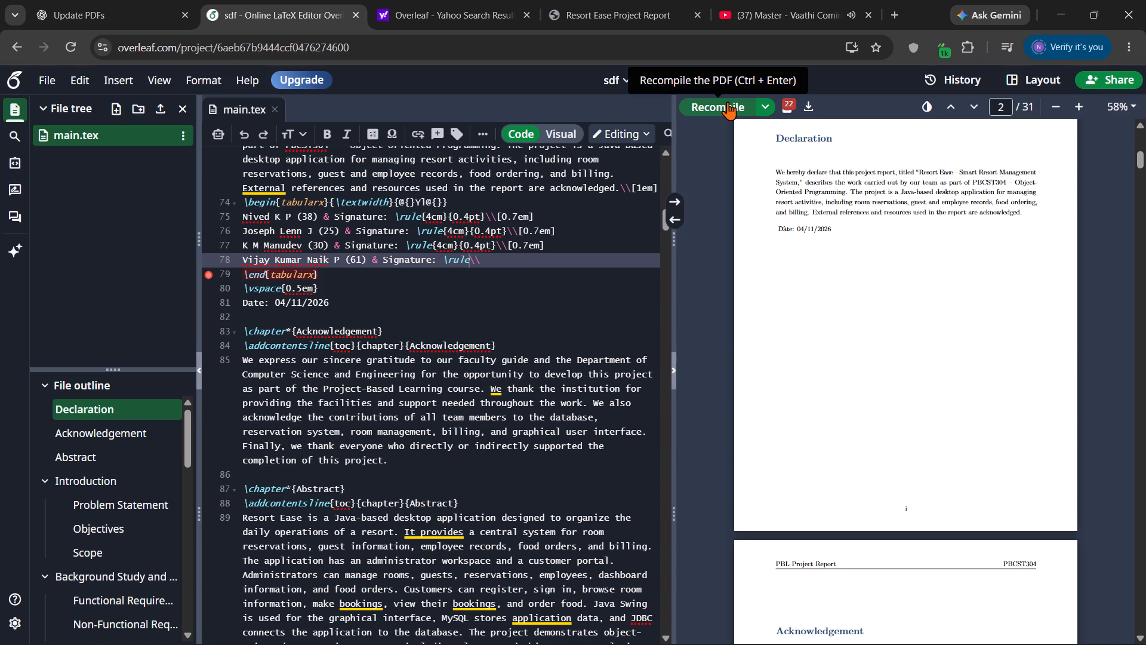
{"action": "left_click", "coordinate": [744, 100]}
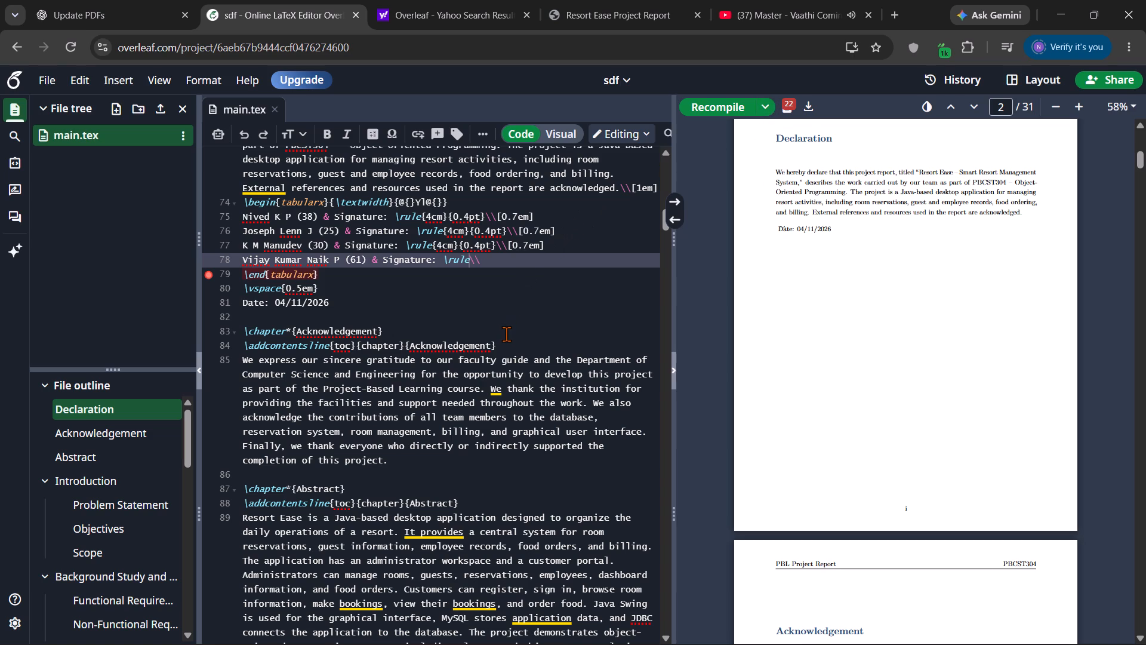
Undo the fourth signature row deletions and further back into the title page subtitle deletion, and recompile the report.
{"action": "key", "text": "ctrl+z"}
{"action": "key", "text": "ctrl+z"}
{"action": "key", "text": "ctrl+z"}
{"action": "key", "text": "ctrl+z"}
{"action": "key", "text": "ctrl+z"}
{"action": "key", "text": "ctrl+z"}
{"action": "key", "text": "ctrl+z"}
{"action": "key", "text": "ctrl+z"}
{"action": "key", "text": "ctrl+z"}
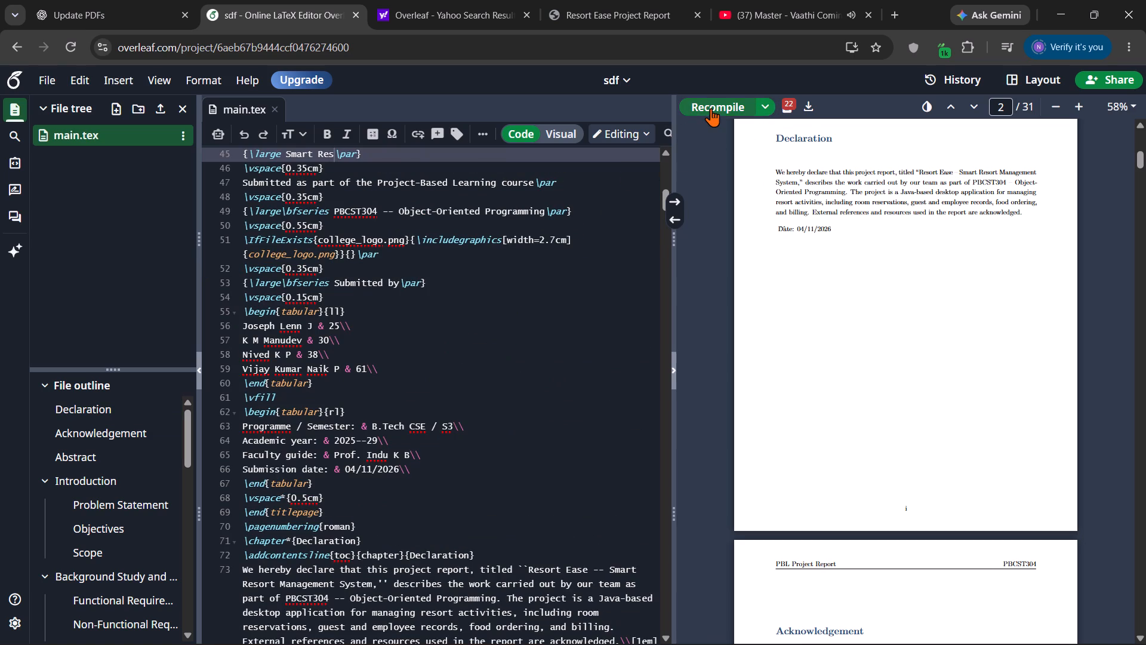
{"action": "left_click", "coordinate": [711, 108]}
Examine the compile logs and look through the source from the title page code to the Declaration signature table.
{"action": "scroll", "coordinate": [520, 449], "scroll_direction": "down", "scroll_amount": 6}
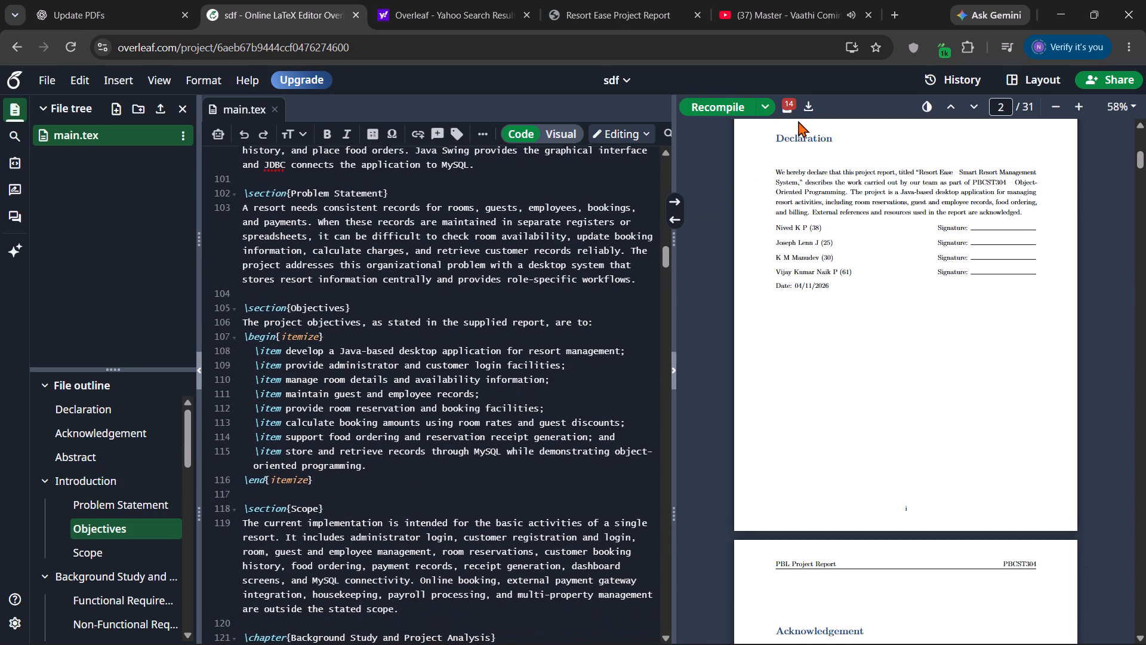
{"action": "left_click", "coordinate": [778, 114]}
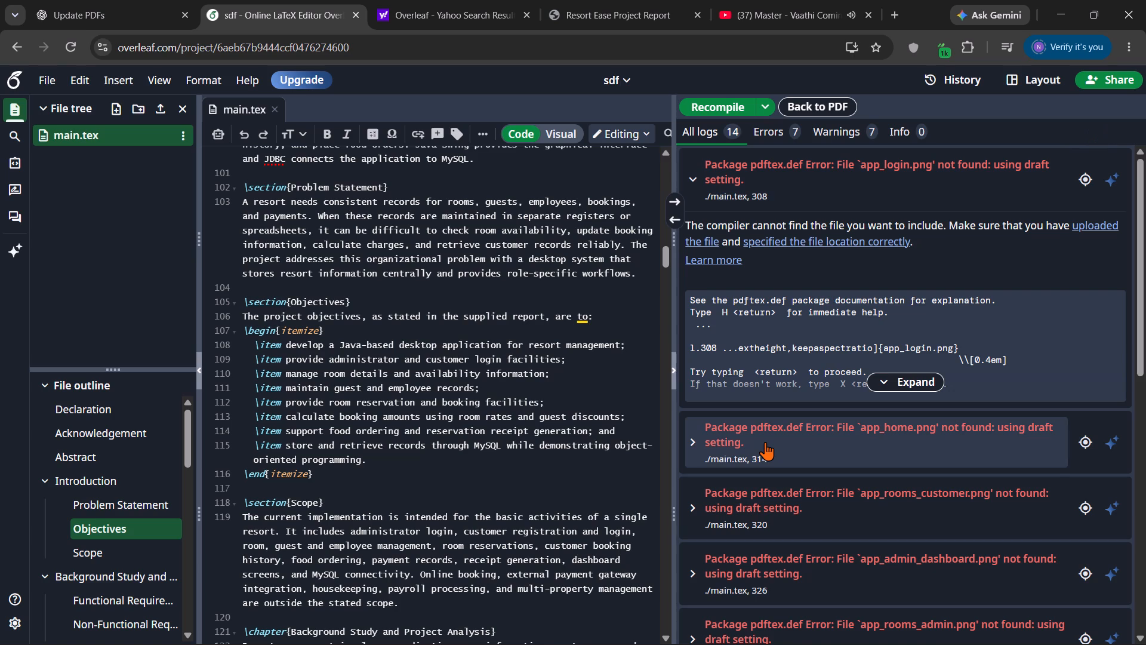
{"action": "scroll", "coordinate": [307, 538], "scroll_direction": "down", "scroll_amount": 3}
{"action": "scroll", "coordinate": [307, 538], "scroll_direction": "up", "scroll_amount": 2}
{"action": "scroll", "coordinate": [307, 538], "scroll_direction": "down", "scroll_amount": 1}
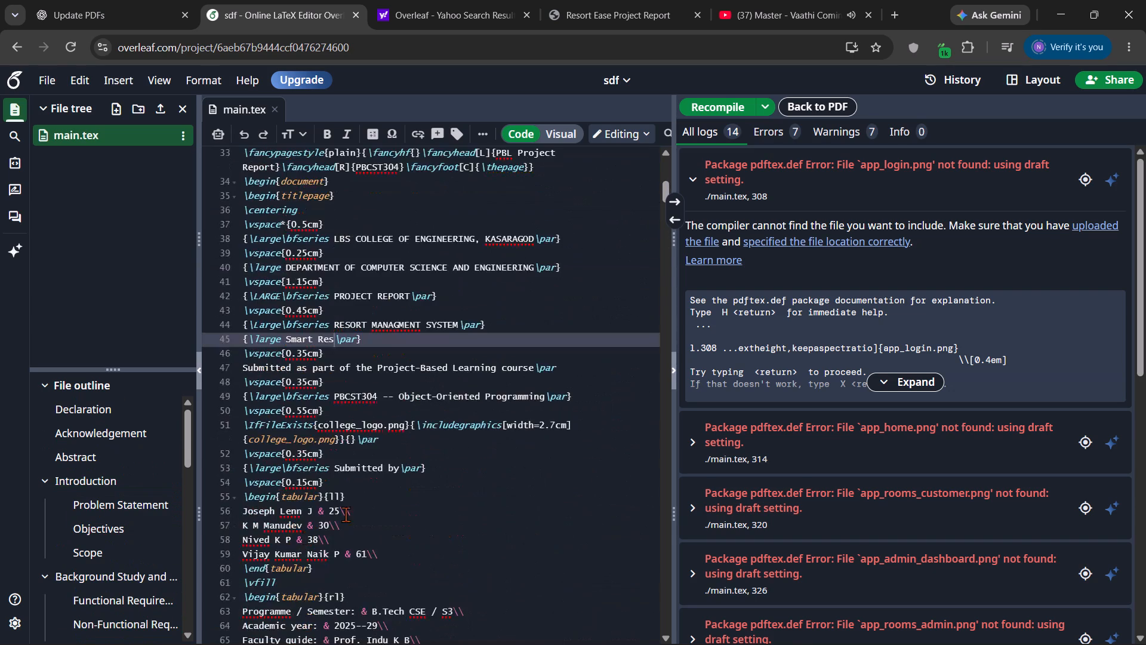
{"action": "scroll", "coordinate": [403, 529], "scroll_direction": "down", "scroll_amount": 4}
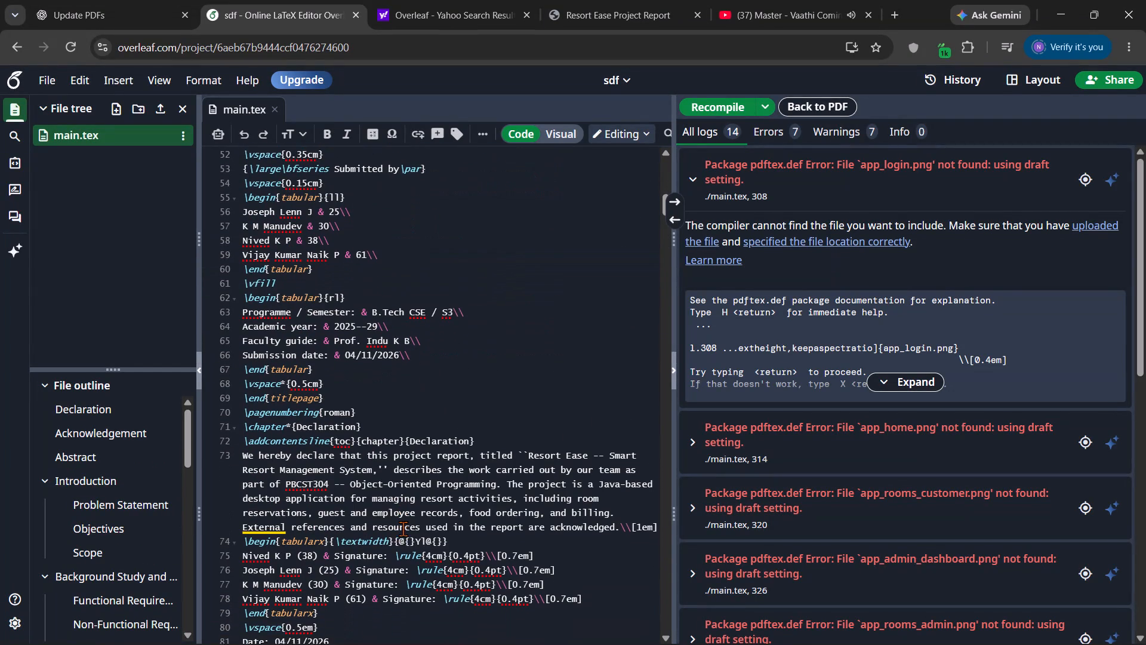
{"action": "scroll", "coordinate": [403, 529], "scroll_direction": "down", "scroll_amount": 2}
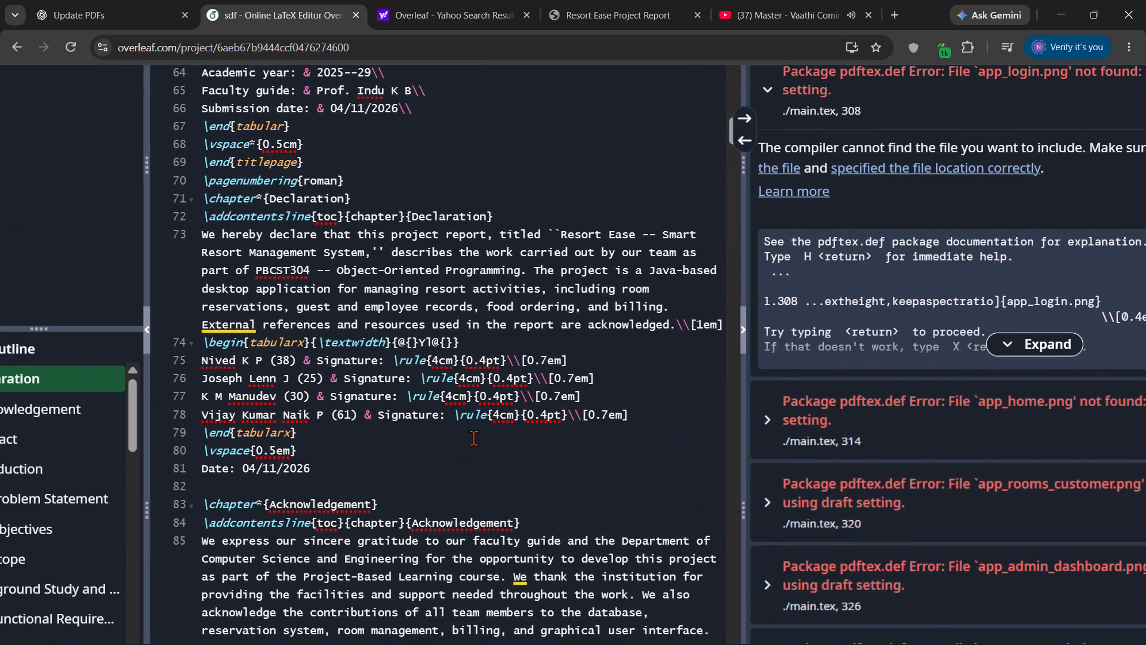
Delete "Signature: \rule{4cm}{0.4pt}" from the first row of the Declaration table, keeping the ampersand and the \\[0.7em] row ending.
{"action": "left_click", "coordinate": [507, 361]}
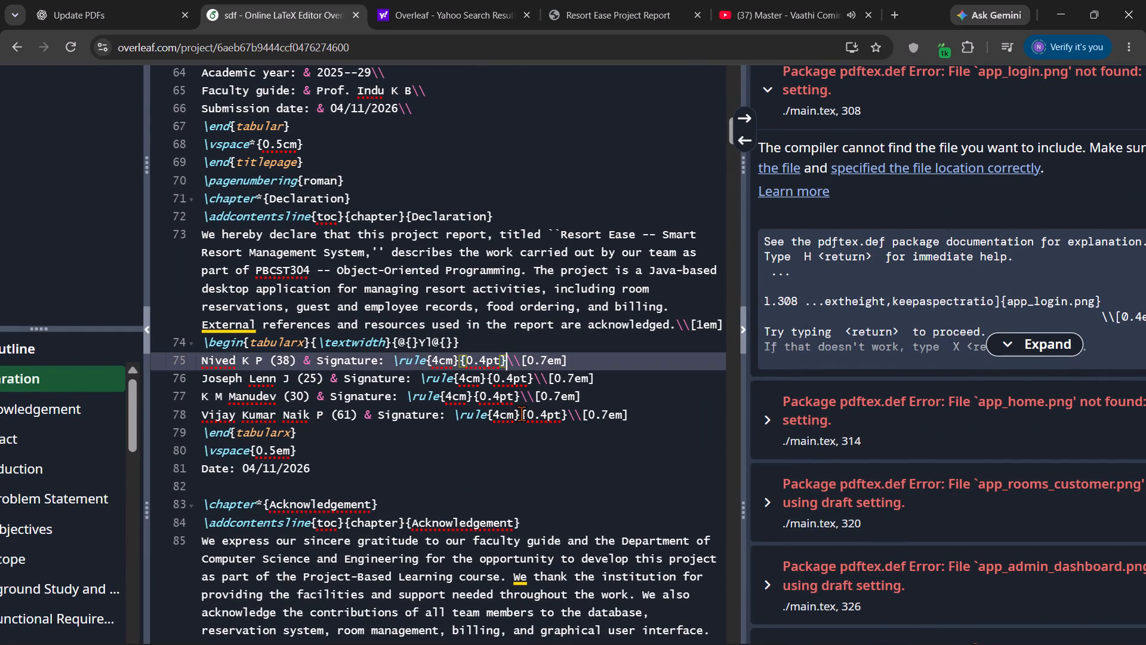
{"action": "key", "text": "BackSpace"}
{"action": "key", "text": "BackSpace"}
{"action": "key", "text": "BackSpace"}
{"action": "key", "text": "BackSpace"}
{"action": "key", "text": "BackSpace"}
{"action": "key", "text": "BackSpace"}
{"action": "key", "text": "BackSpace"}
{"action": "key", "text": "BackSpace"}
{"action": "key", "text": "BackSpace"}
{"action": "key", "text": "BackSpace"}
{"action": "key", "text": "BackSpace"}
{"action": "key", "text": "BackSpace"}
{"action": "key", "text": "BackSpace"}
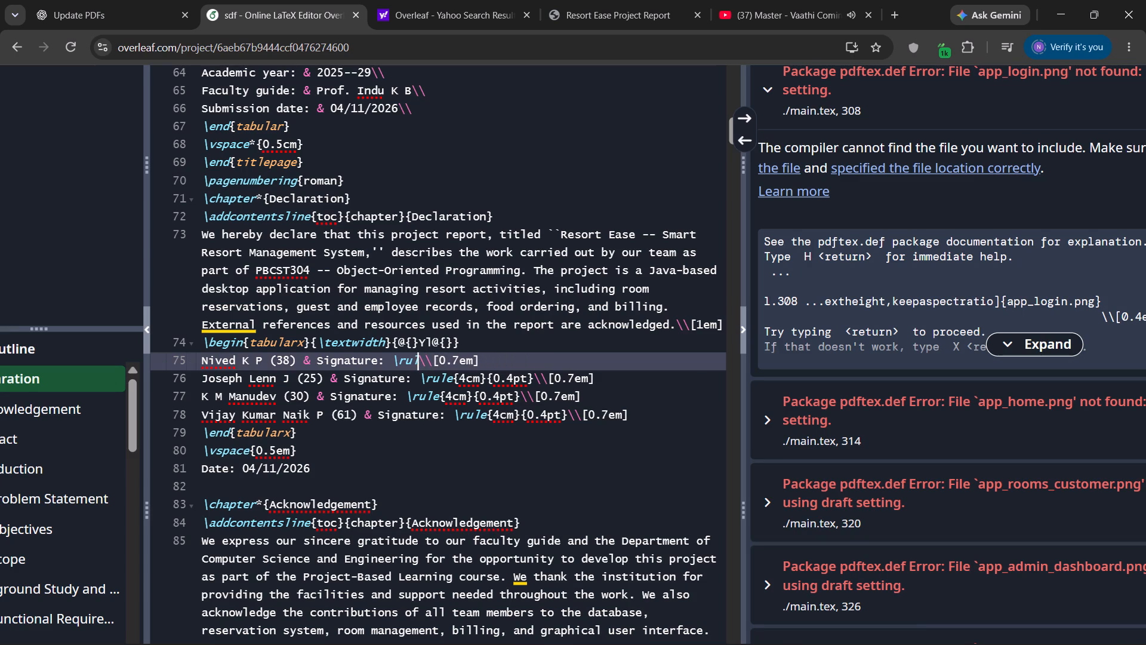
{"action": "key", "text": "BackSpace"}
{"action": "key", "text": "BackSpace"}
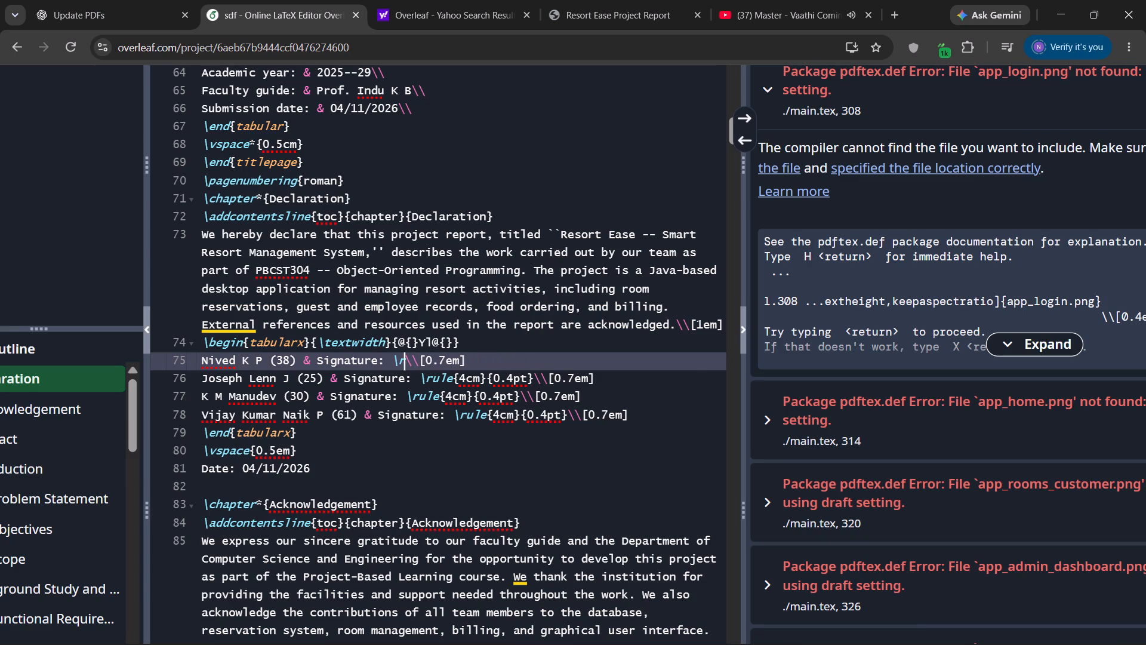
{"action": "key", "text": "BackSpace"}
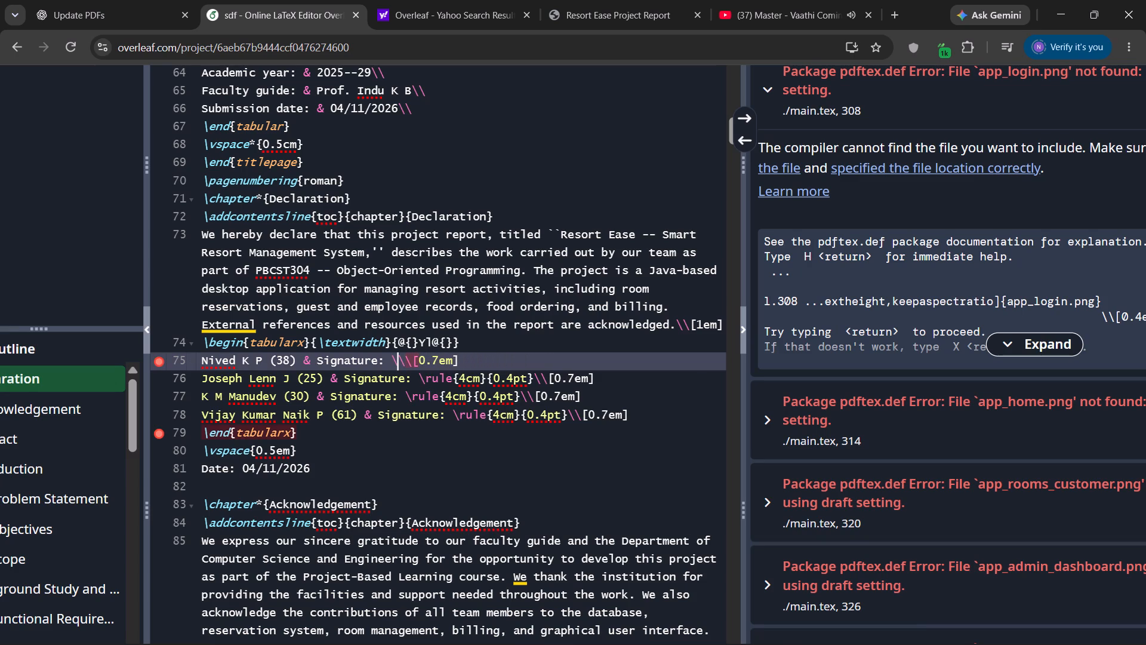
{"action": "key", "text": "BackSpace"}
{"action": "key", "text": "BackSpace"}
{"action": "key", "text": "BackSpace"}
{"action": "key", "text": "BackSpace"}
{"action": "key", "text": "BackSpace"}
{"action": "key", "text": "BackSpace"}
{"action": "key", "text": "BackSpace"}
{"action": "key", "text": "BackSpace"}
{"action": "key", "text": "BackSpace"}
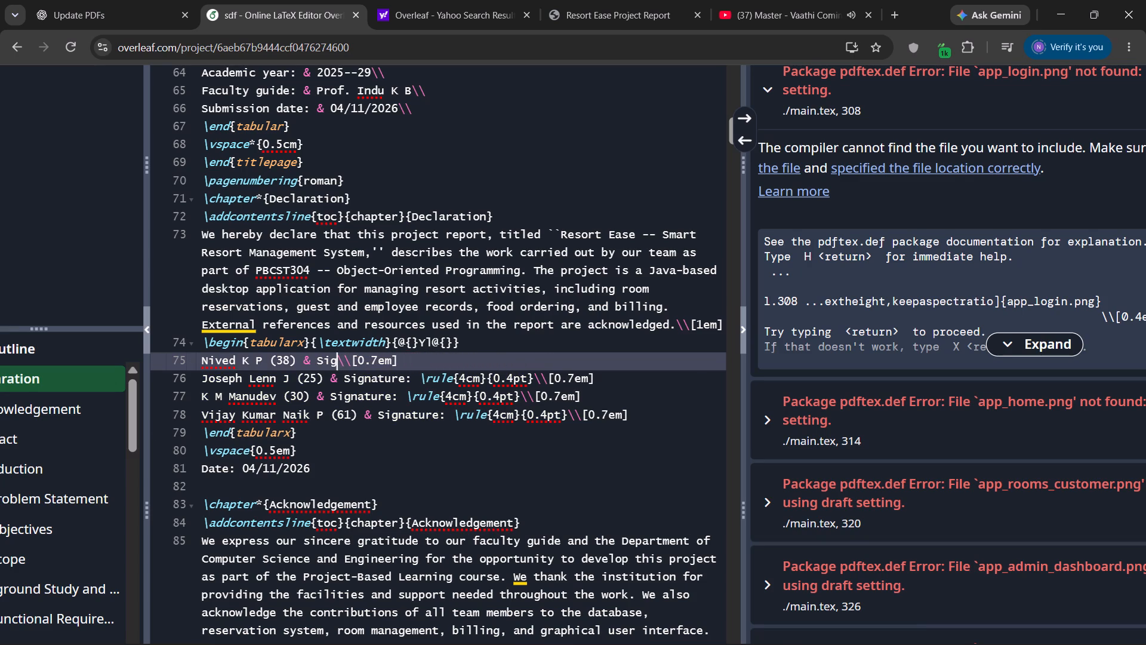
{"action": "key", "text": "BackSpace"}
{"action": "key", "text": "BackSpace"}
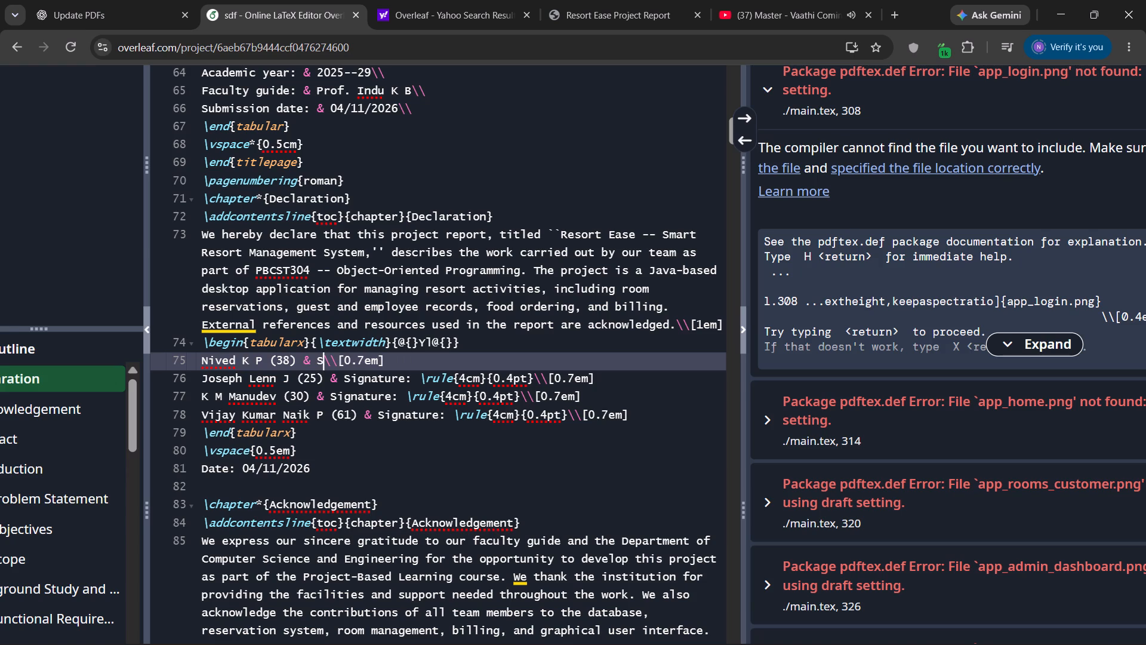
{"action": "key", "text": "BackSpace"}
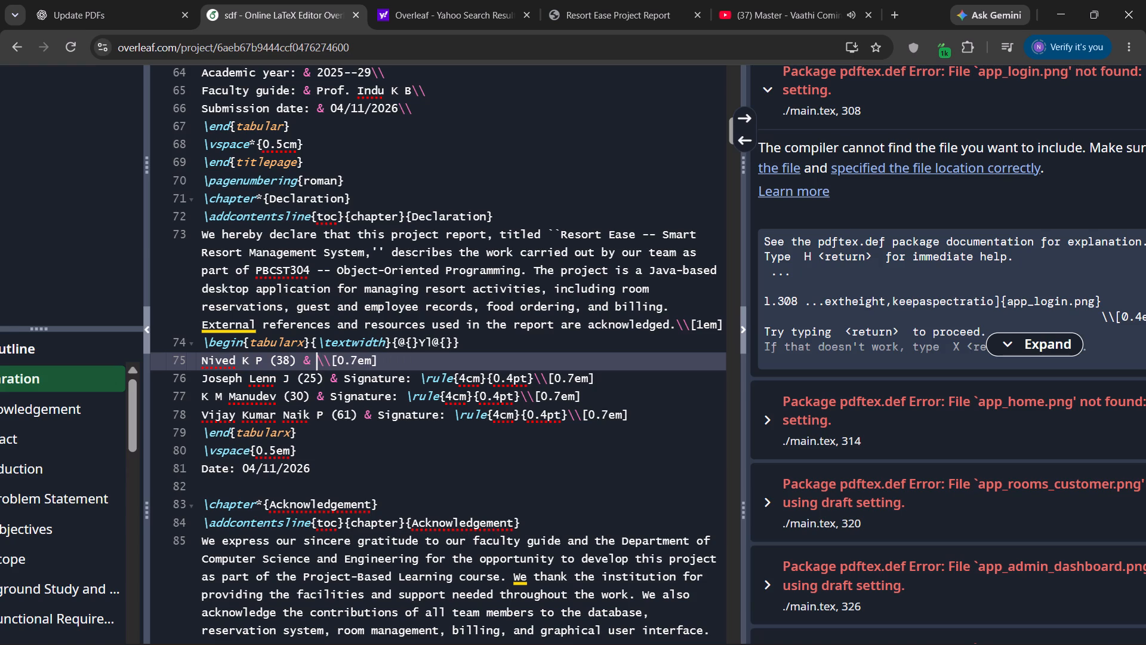
{"action": "key", "text": "space"}
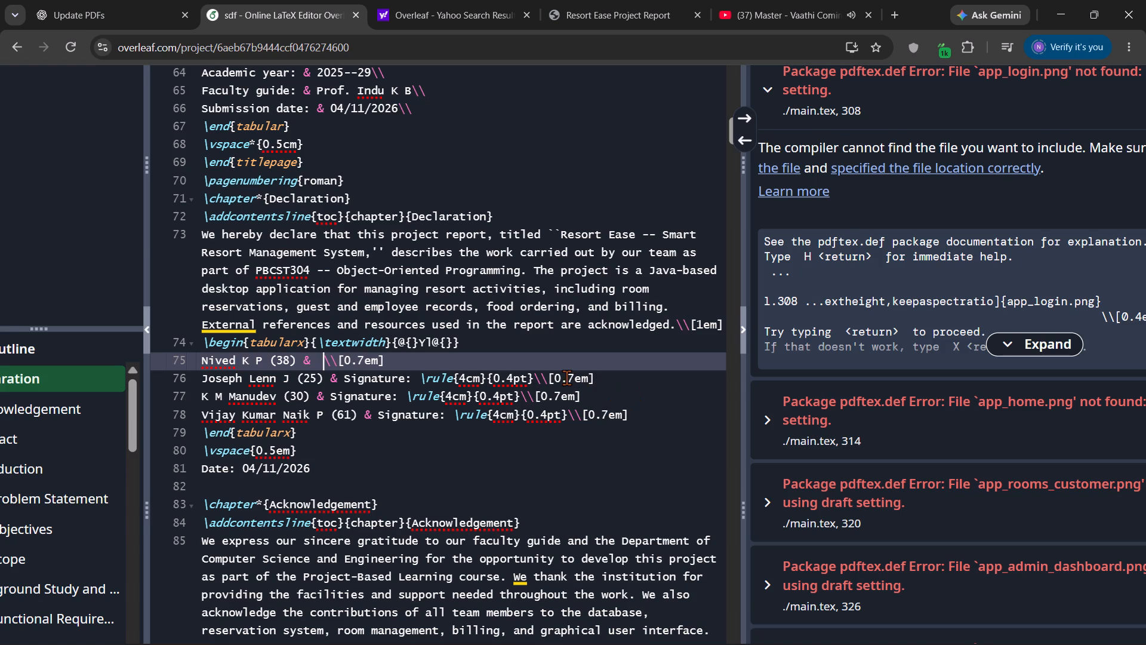
Delete "Signature: \rule{4cm}{0.4pt}" from the second row of the Declaration table, keeping the ampersand and the \\[0.7em] row ending.
{"action": "left_click", "coordinate": [532, 379]}
{"action": "key", "text": "BackSpace"}
{"action": "key", "text": "BackSpace"}
{"action": "key", "text": "BackSpace"}
{"action": "key", "text": "BackSpace"}
{"action": "key", "text": "BackSpace"}
{"action": "key", "text": "BackSpace"}
{"action": "key", "text": "BackSpace"}
{"action": "key", "text": "BackSpace"}
{"action": "key", "text": "BackSpace"}
{"action": "key", "text": "BackSpace"}
{"action": "key", "text": "BackSpace"}
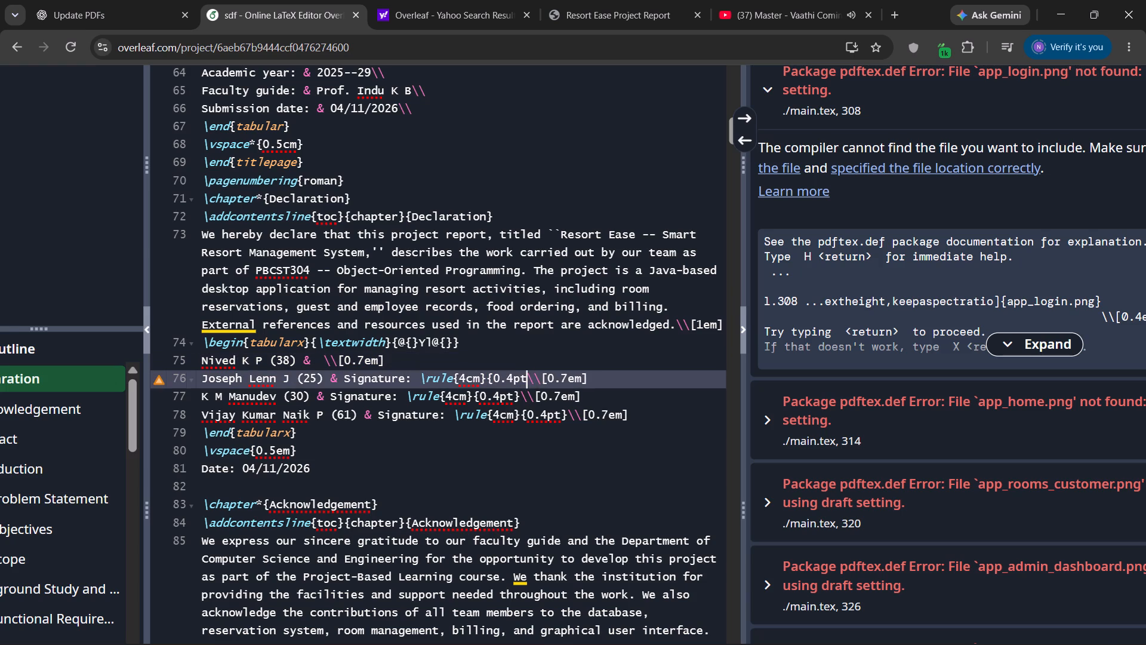
{"action": "key", "text": "BackSpace"}
{"action": "key", "text": "BackSpace"}
{"action": "key", "text": "BackSpace"}
{"action": "key", "text": "BackSpace"}
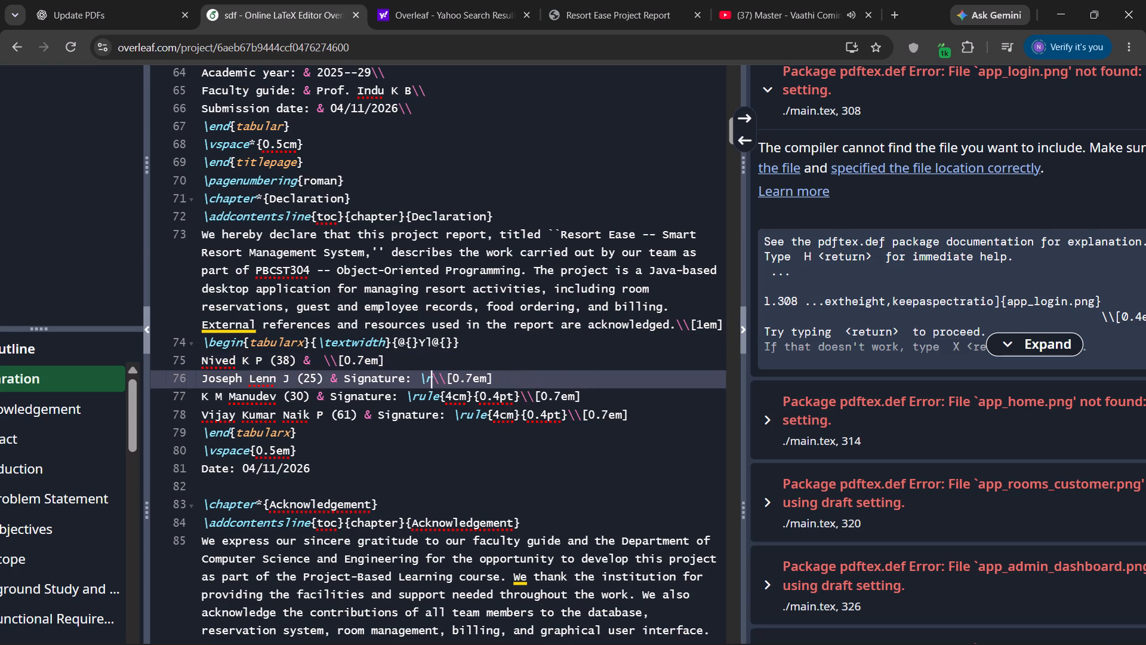
{"action": "key", "text": "BackSpace"}
{"action": "key", "text": "BackSpace"}
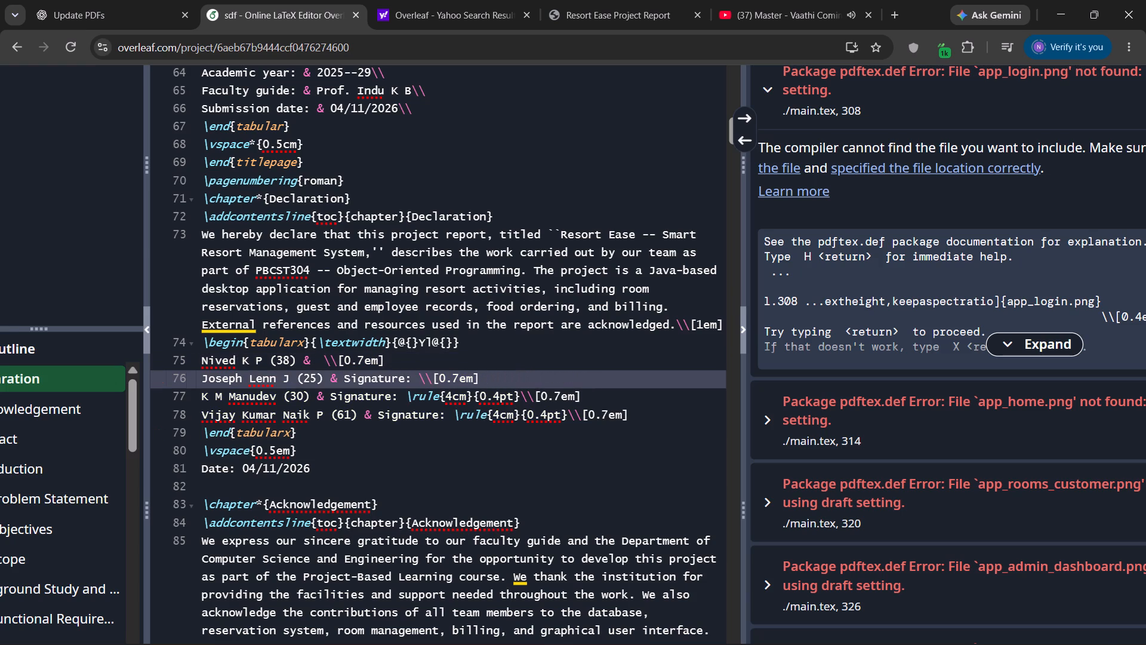
{"action": "key", "text": "BackSpace"}
{"action": "key", "text": "BackSpace"}
{"action": "key", "text": "BackSpace"}
{"action": "key", "text": "BackSpace"}
{"action": "key", "text": "BackSpace"}
{"action": "key", "text": "BackSpace"}
{"action": "key", "text": "BackSpace"}
{"action": "key", "text": "BackSpace"}
{"action": "key", "text": "BackSpace"}
{"action": "key", "text": "BackSpace"}
{"action": "key", "text": "BackSpace"}
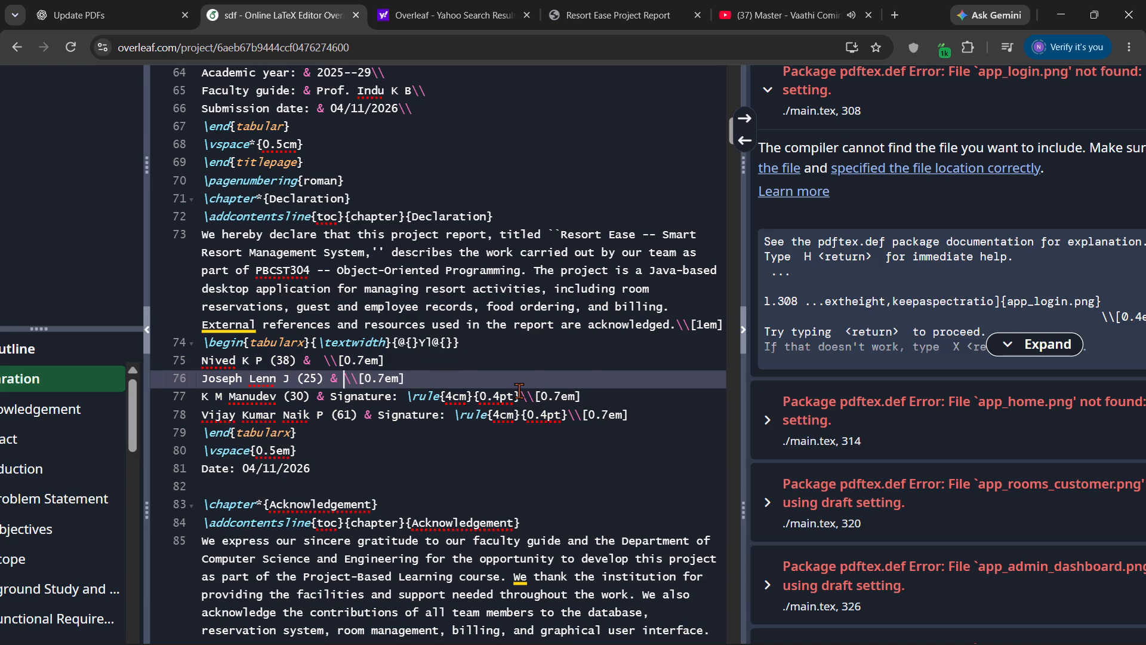
Delete "Signature: \rule{4cm}{0.4pt}" from the third row of the Declaration table, keeping the ampersand and the \\[0.7em] row ending.
{"action": "left_click", "coordinate": [521, 391]}
{"action": "key", "text": "BackSpace"}
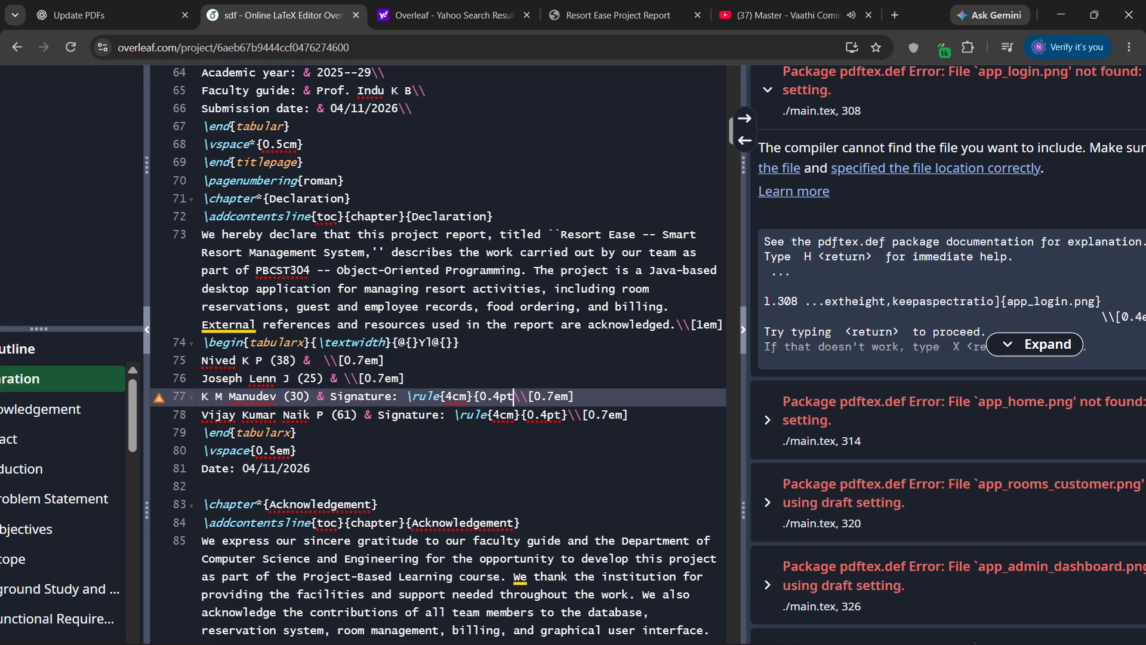
{"action": "key", "text": "BackSpace"}
{"action": "key", "text": "BackSpace"}
{"action": "key", "text": "BackSpace"}
{"action": "key", "text": "BackSpace"}
{"action": "key", "text": "BackSpace"}
{"action": "key", "text": "BackSpace"}
{"action": "key", "text": "BackSpace"}
{"action": "key", "text": "BackSpace"}
{"action": "key", "text": "BackSpace"}
{"action": "key", "text": "BackSpace"}
{"action": "key", "text": "BackSpace"}
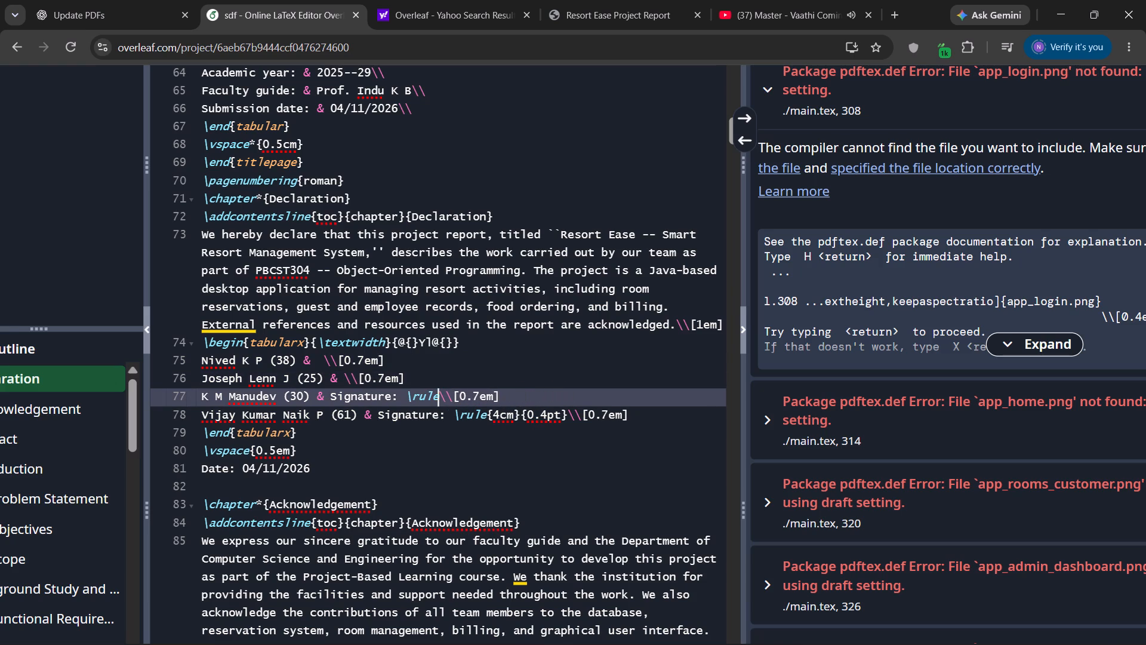
{"action": "key", "text": "BackSpace"}
{"action": "key", "text": "BackSpace"}
{"action": "key", "text": "BackSpace"}
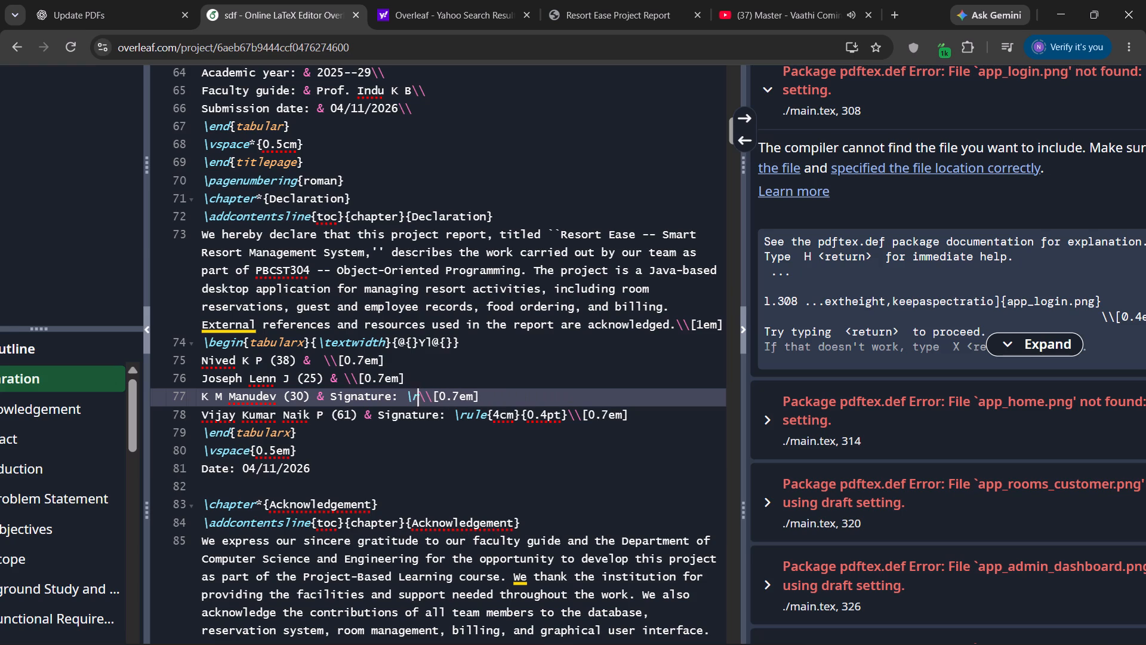
{"action": "key", "text": "BackSpace"}
{"action": "key", "text": "BackSpace"}
{"action": "key", "text": "BackSpace"}
{"action": "key", "text": "BackSpace"}
{"action": "key", "text": "BackSpace"}
{"action": "key", "text": "BackSpace"}
{"action": "key", "text": "BackSpace"}
{"action": "key", "text": "BackSpace"}
{"action": "key", "text": "BackSpace"}
{"action": "key", "text": "BackSpace"}
{"action": "key", "text": "BackSpace"}
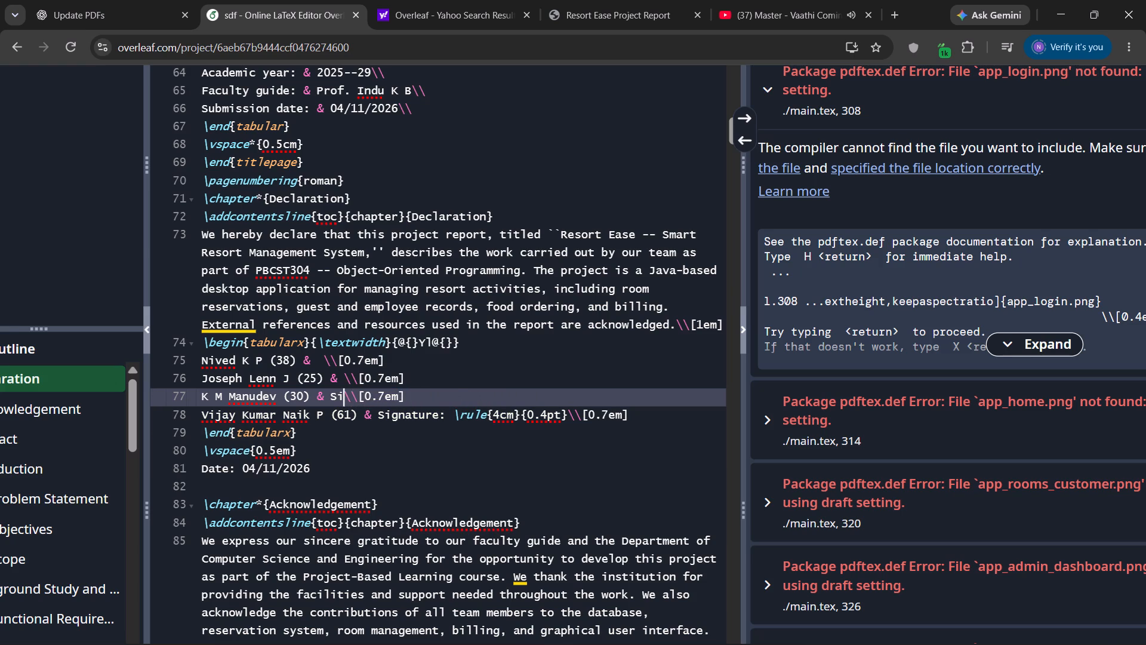
{"action": "key", "text": "BackSpace"}
{"action": "key", "text": "BackSpace"}
{"action": "key", "text": "space"}
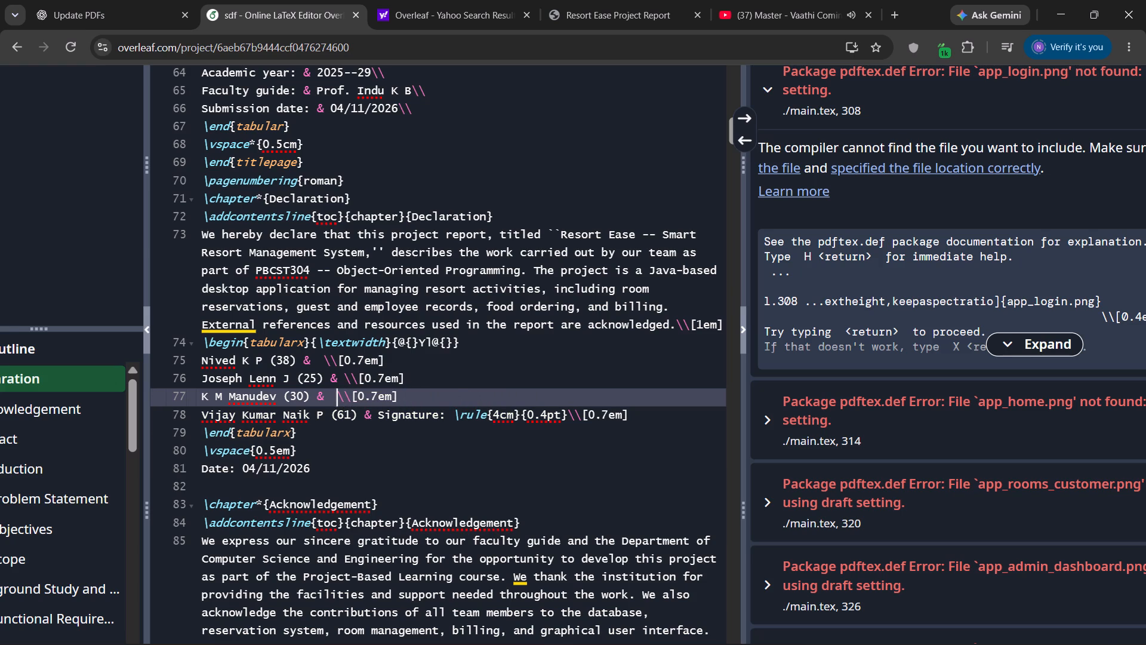
{"action": "key", "text": "BackSpace"}
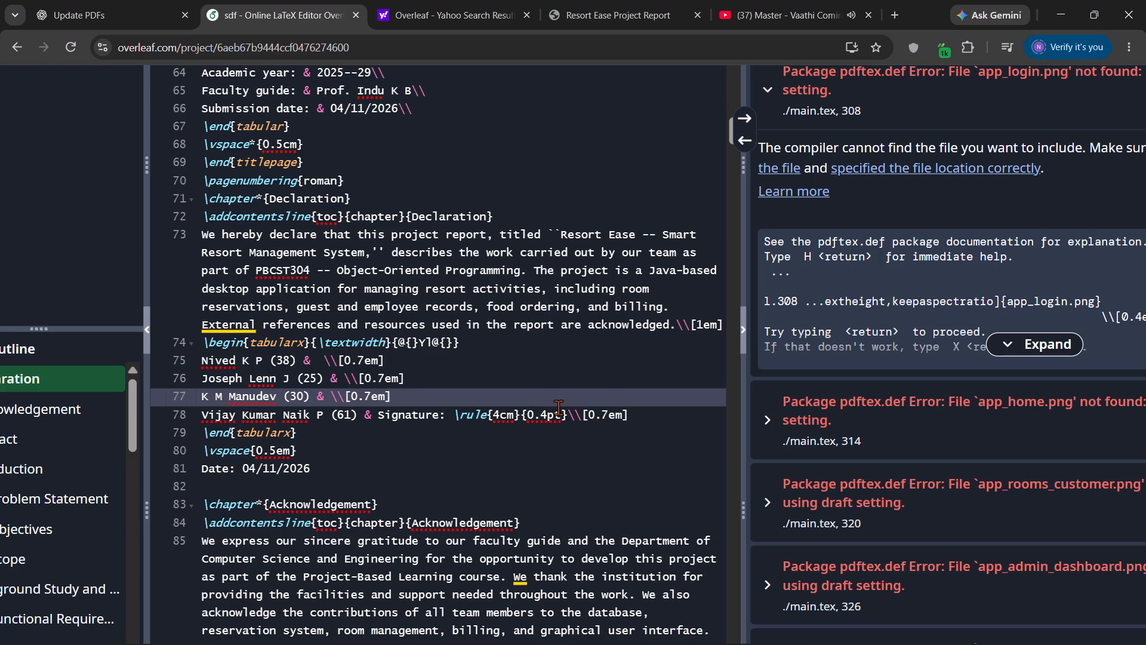
Delete "Signature: \rule{4cm}{0.4pt}" from the fourth row of the Declaration table, keeping the ampersand and \\[0.7em], and recompile the report.
{"action": "left_click", "coordinate": [566, 413]}
{"action": "key", "text": "BackSpace"}
{"action": "key", "text": "BackSpace"}
{"action": "key", "text": "BackSpace"}
{"action": "key", "text": "BackSpace"}
{"action": "key", "text": "BackSpace"}
{"action": "key", "text": "BackSpace"}
{"action": "key", "text": "BackSpace"}
{"action": "key", "text": "BackSpace"}
{"action": "key", "text": "BackSpace"}
{"action": "key", "text": "BackSpace"}
{"action": "key", "text": "BackSpace"}
{"action": "key", "text": "BackSpace"}
{"action": "key", "text": "BackSpace"}
{"action": "key", "text": "BackSpace"}
{"action": "key", "text": "BackSpace"}
{"action": "key", "text": "BackSpace"}
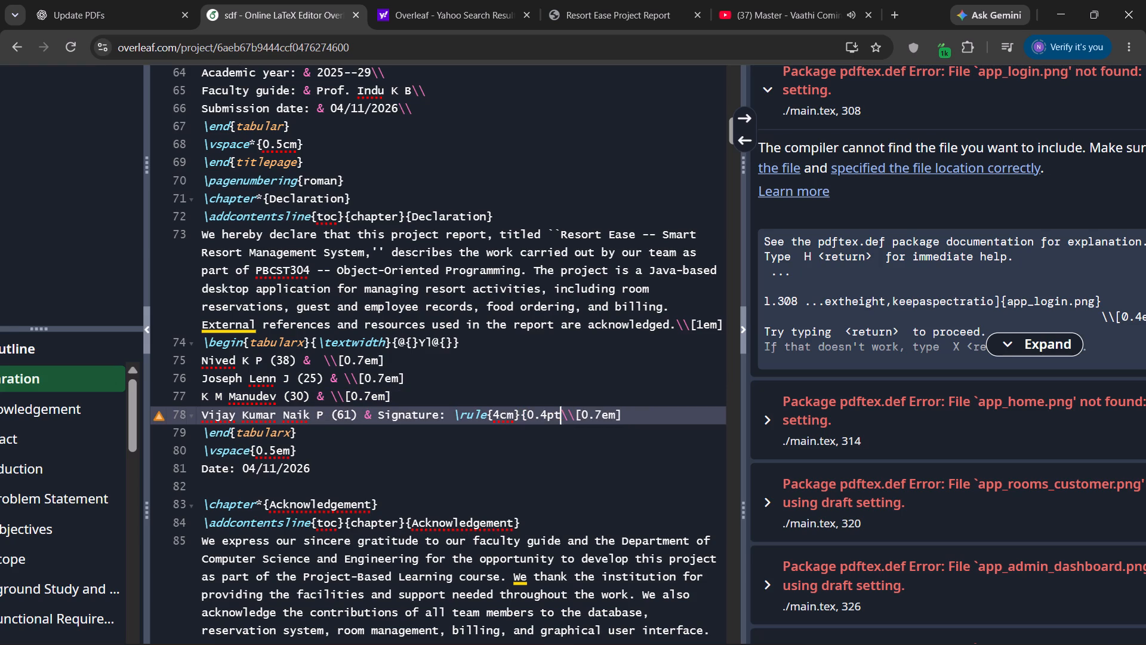
{"action": "key", "text": "BackSpace"}
{"action": "key", "text": "BackSpace"}
{"action": "key", "text": "BackSpace"}
{"action": "key", "text": "BackSpace"}
{"action": "key", "text": "BackSpace"}
{"action": "key", "text": "BackSpace"}
{"action": "key", "text": "BackSpace"}
{"action": "key", "text": "BackSpace"}
{"action": "key", "text": "BackSpace"}
{"action": "key", "text": "BackSpace"}
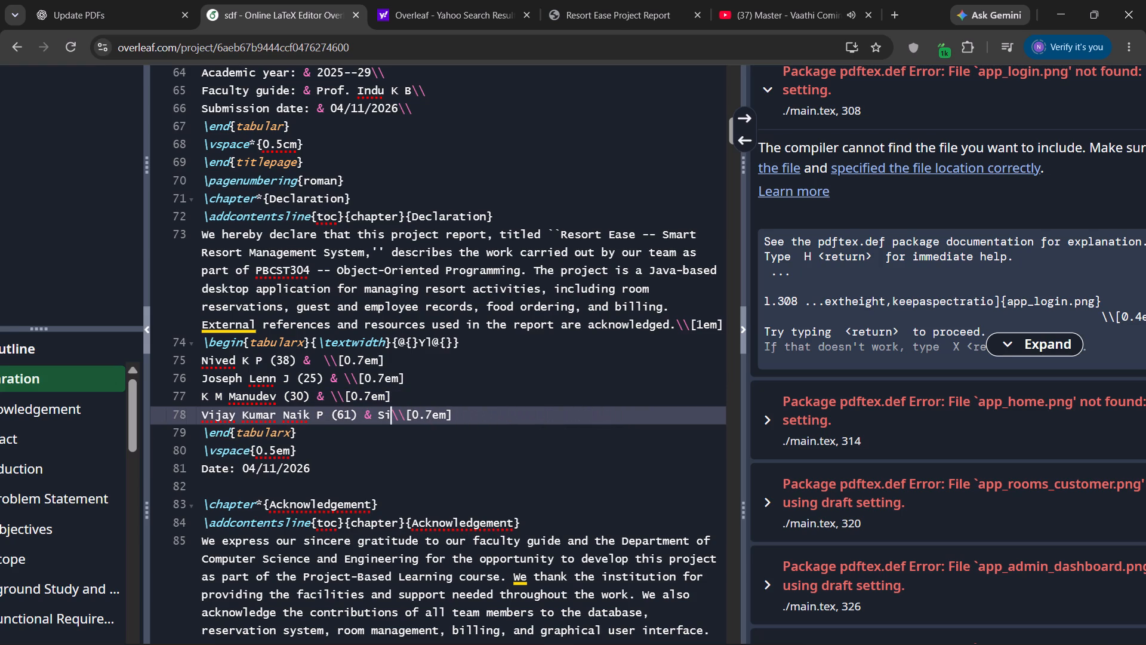
{"action": "key", "text": "BackSpace"}
{"action": "key", "text": "BackSpace"}
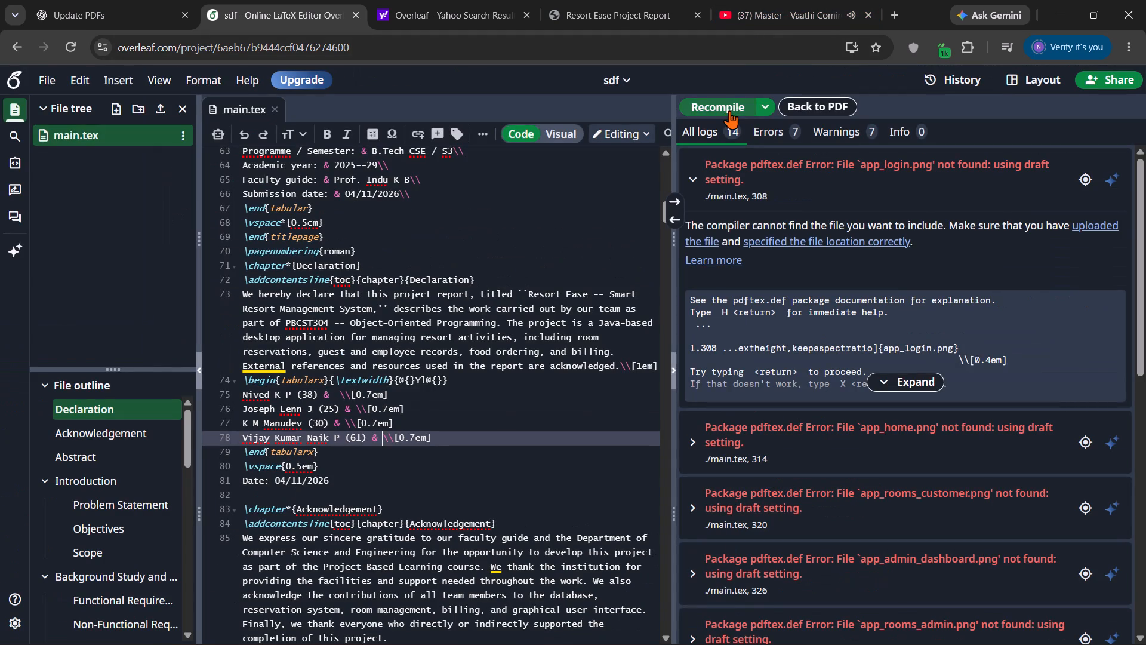
{"action": "left_click", "coordinate": [729, 110]}
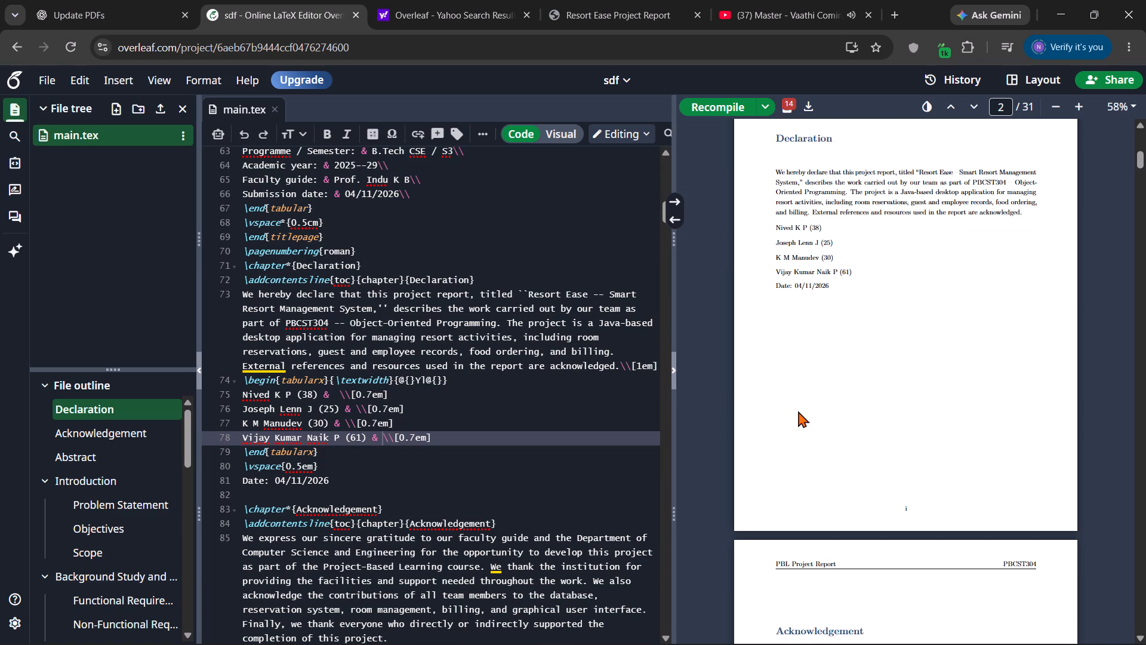
Look through the compiled PDF from the Declaration page to the Work Plan and Team Responsibilities table and the start of chapter 4.
{"action": "scroll", "coordinate": [798, 411], "scroll_direction": "down", "scroll_amount": 4}
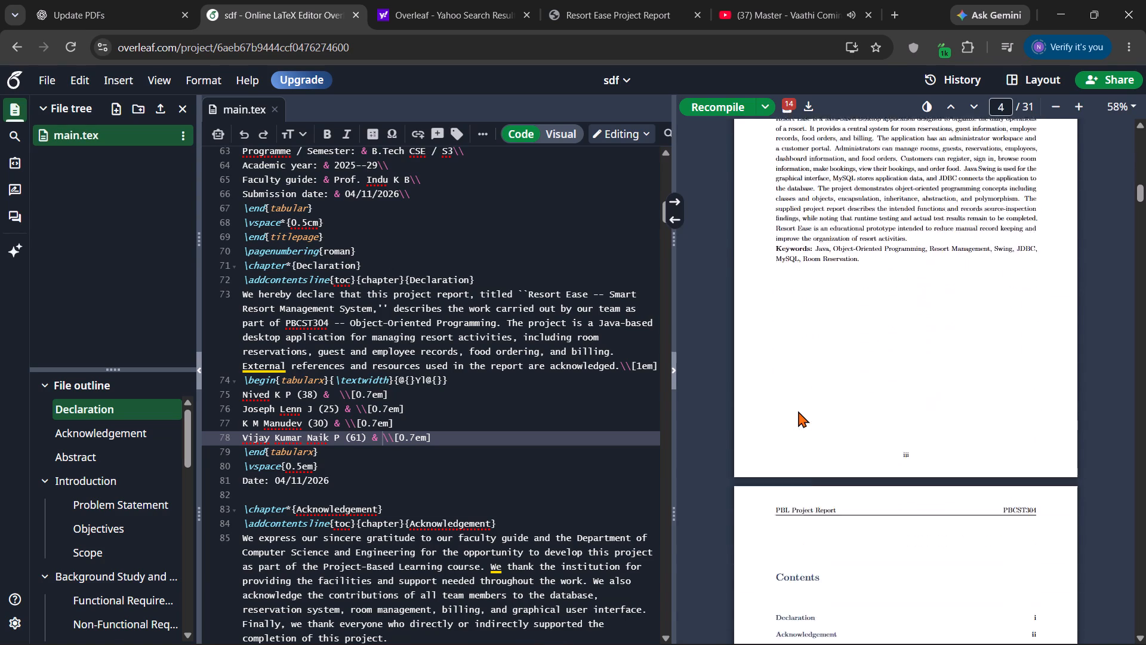
{"action": "scroll", "coordinate": [798, 411], "scroll_direction": "down", "scroll_amount": 5}
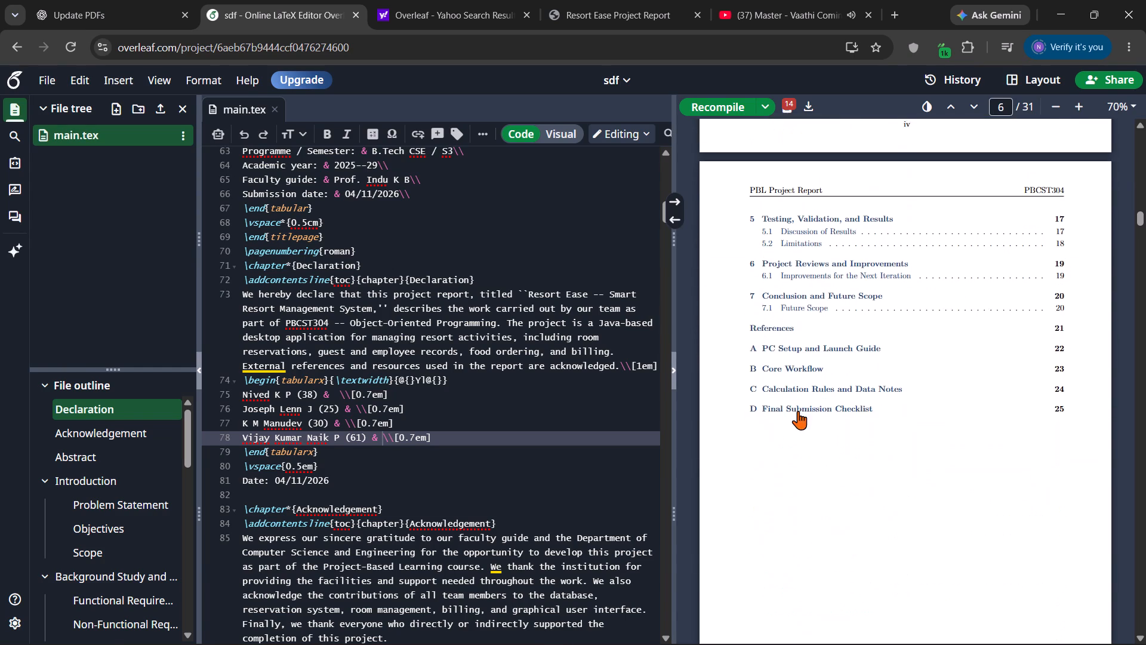
{"action": "scroll", "coordinate": [798, 411], "scroll_direction": "down", "scroll_amount": 5}
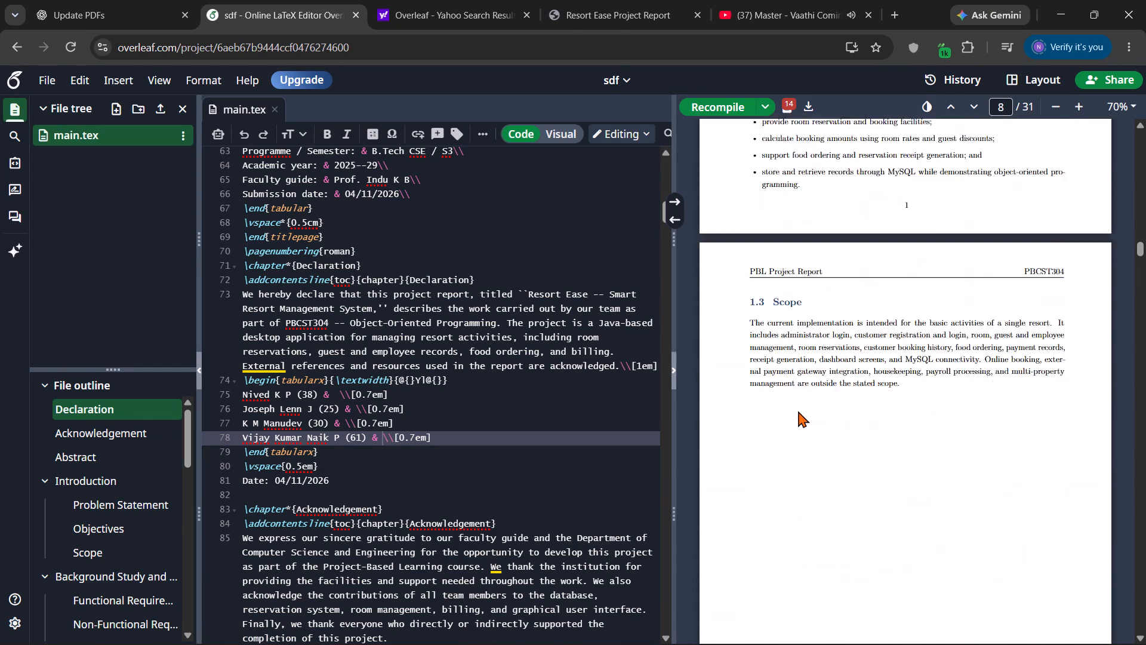
{"action": "scroll", "coordinate": [798, 411], "scroll_direction": "down", "scroll_amount": 3}
{"action": "left_click", "coordinate": [799, 383]}
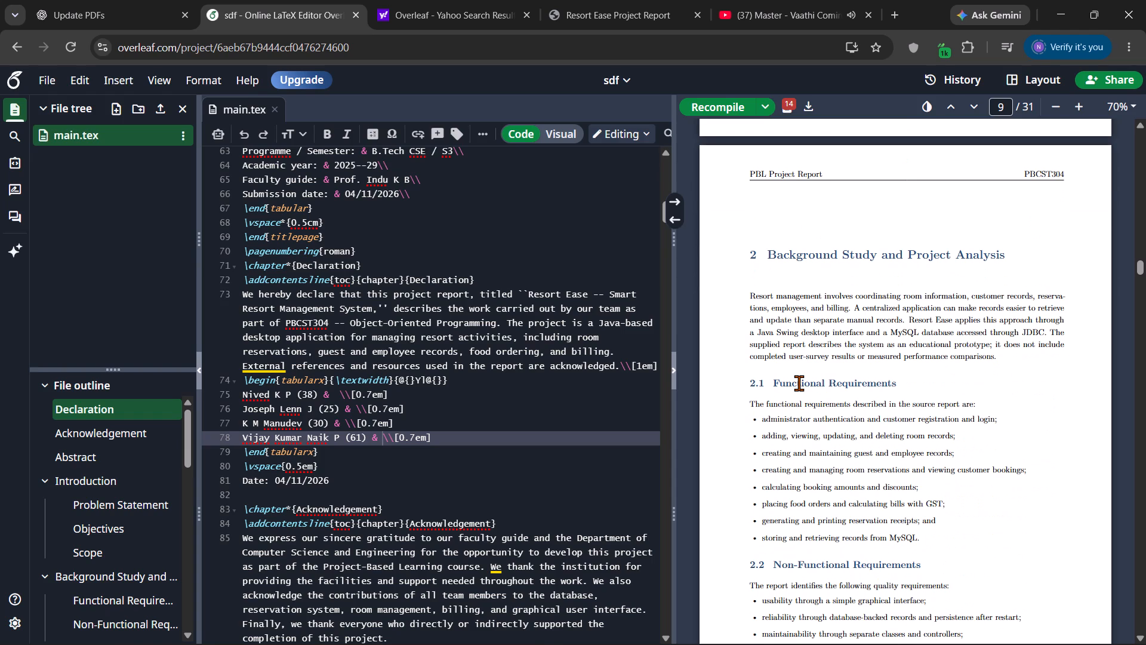
{"action": "scroll", "coordinate": [916, 391], "scroll_direction": "down", "scroll_amount": 5}
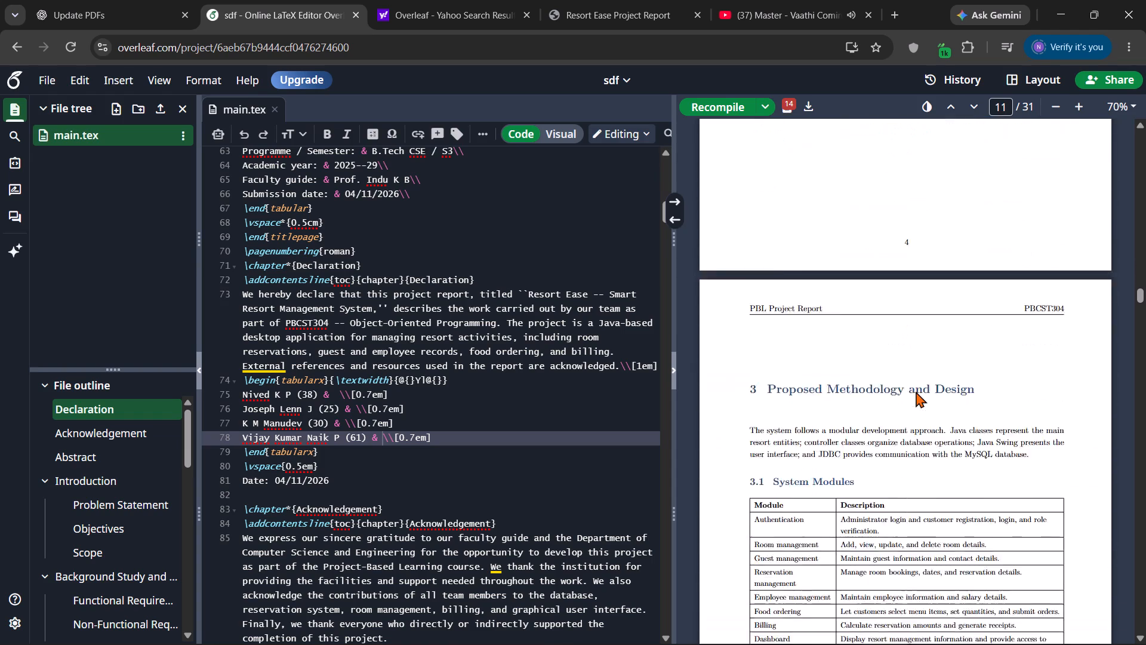
{"action": "scroll", "coordinate": [916, 391], "scroll_direction": "down", "scroll_amount": 8}
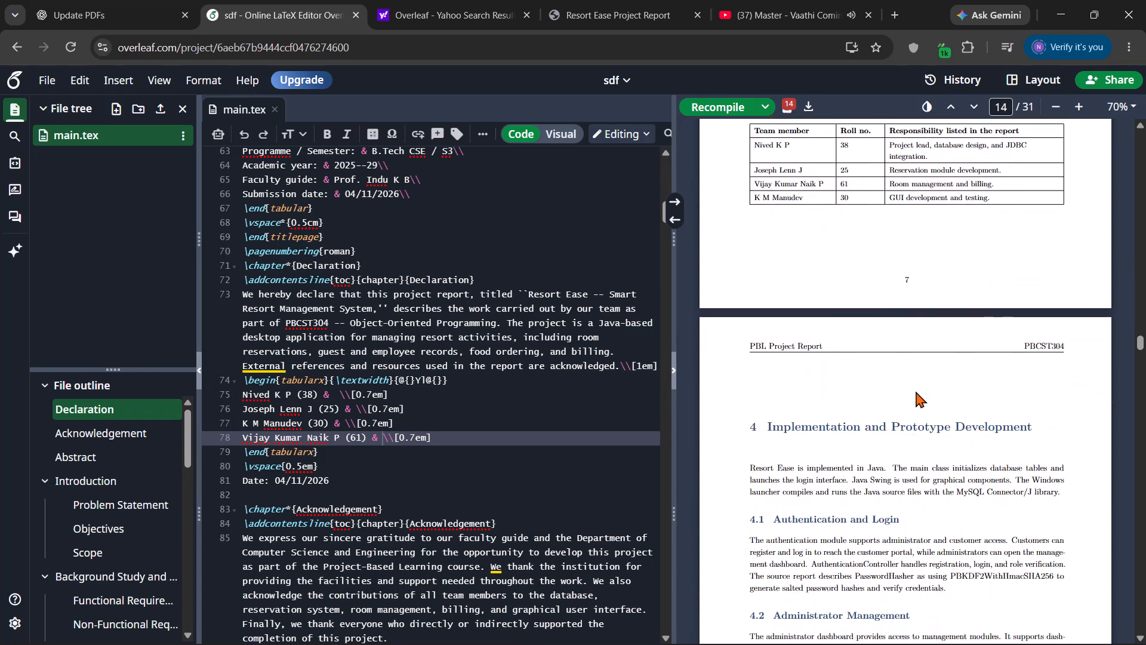
{"action": "scroll", "coordinate": [916, 391], "scroll_direction": "down", "scroll_amount": 1}
{"action": "scroll", "coordinate": [916, 391], "scroll_direction": "up", "scroll_amount": 3}
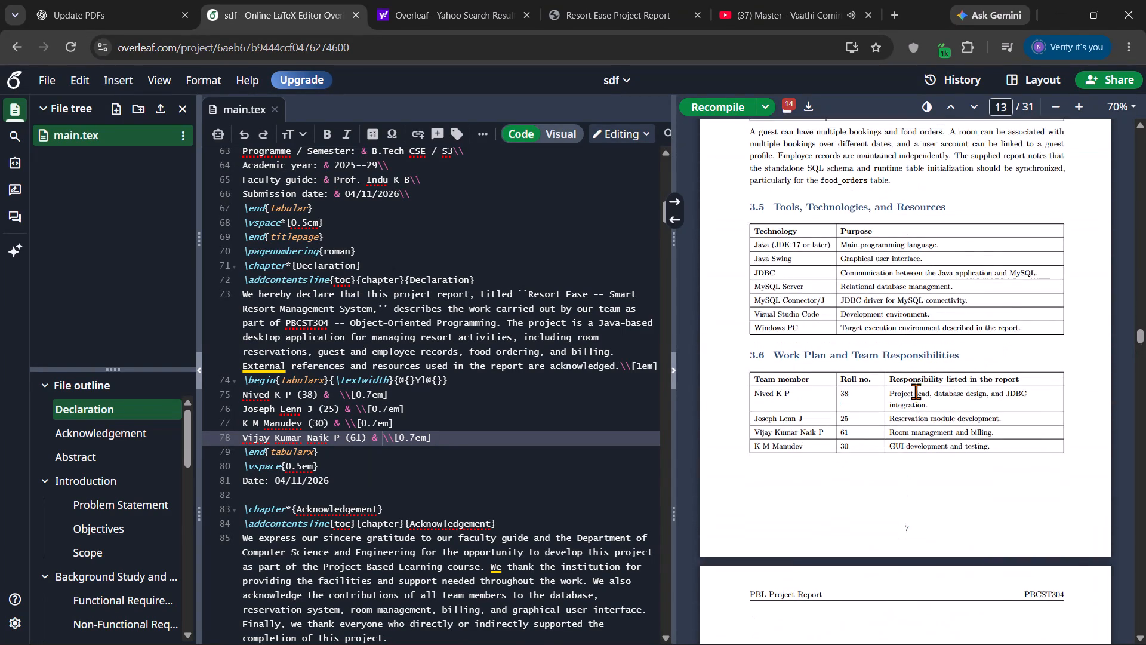
In the Work Plan and Team Responsibilities table source, delete the trailing initial "P" from the roll no. 61 member's name and recompile the report.
{"action": "scroll", "coordinate": [525, 499], "scroll_direction": "down", "scroll_amount": 8}
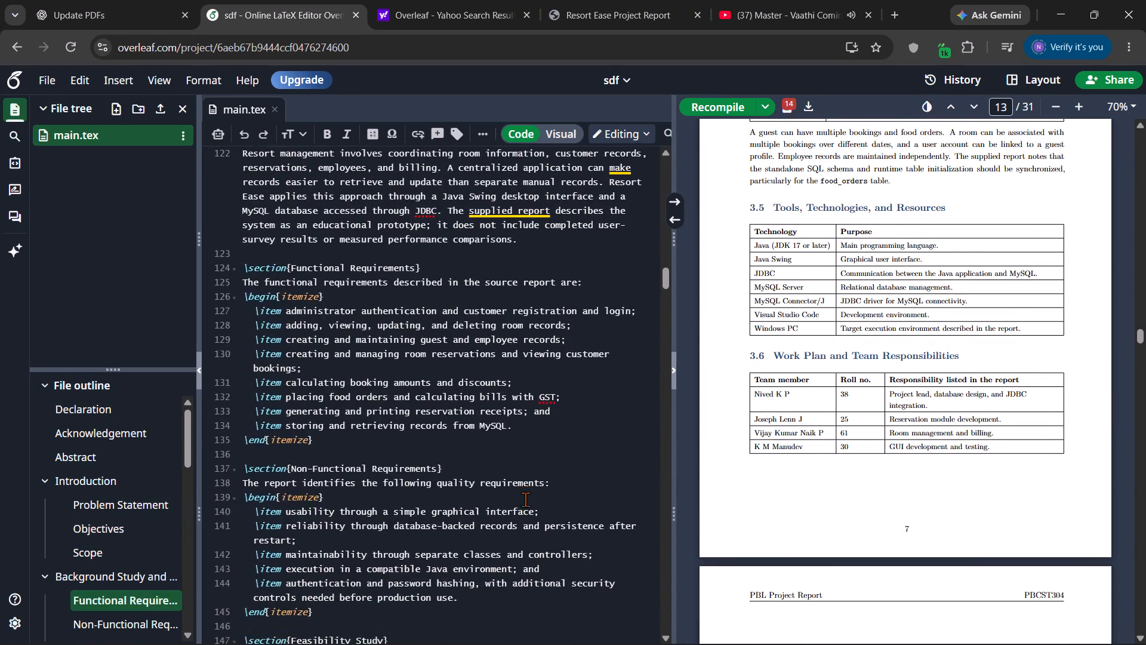
{"action": "scroll", "coordinate": [525, 499], "scroll_direction": "down", "scroll_amount": 1}
{"action": "scroll", "coordinate": [525, 499], "scroll_direction": "right", "scroll_amount": 1}
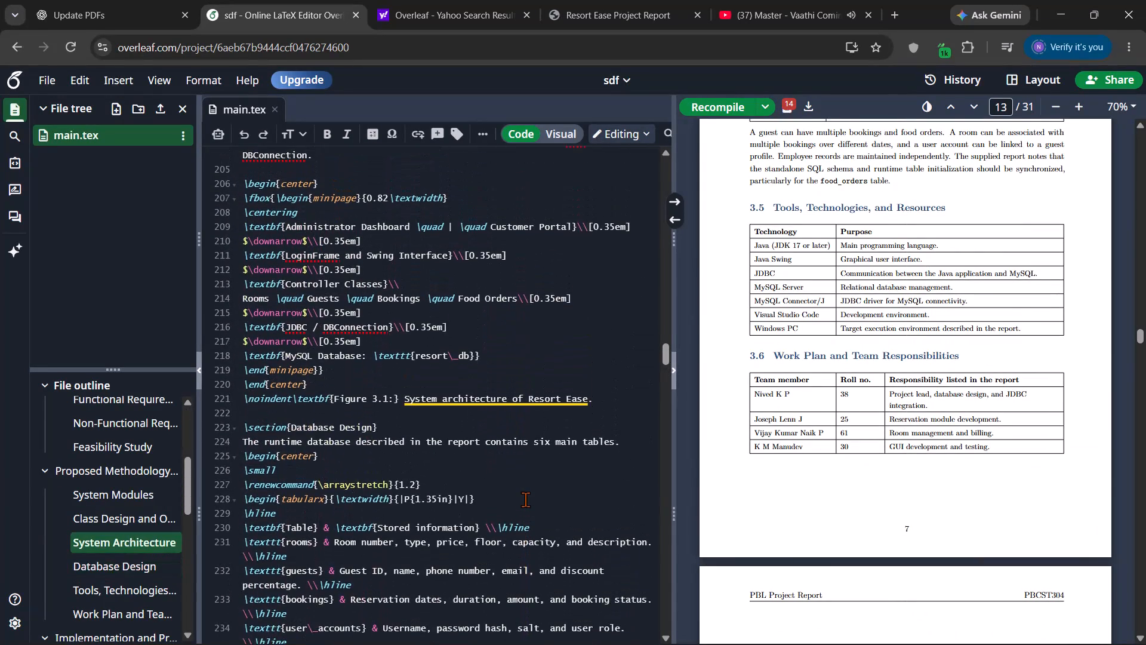
{"action": "scroll", "coordinate": [525, 499], "scroll_direction": "right", "scroll_amount": 2}
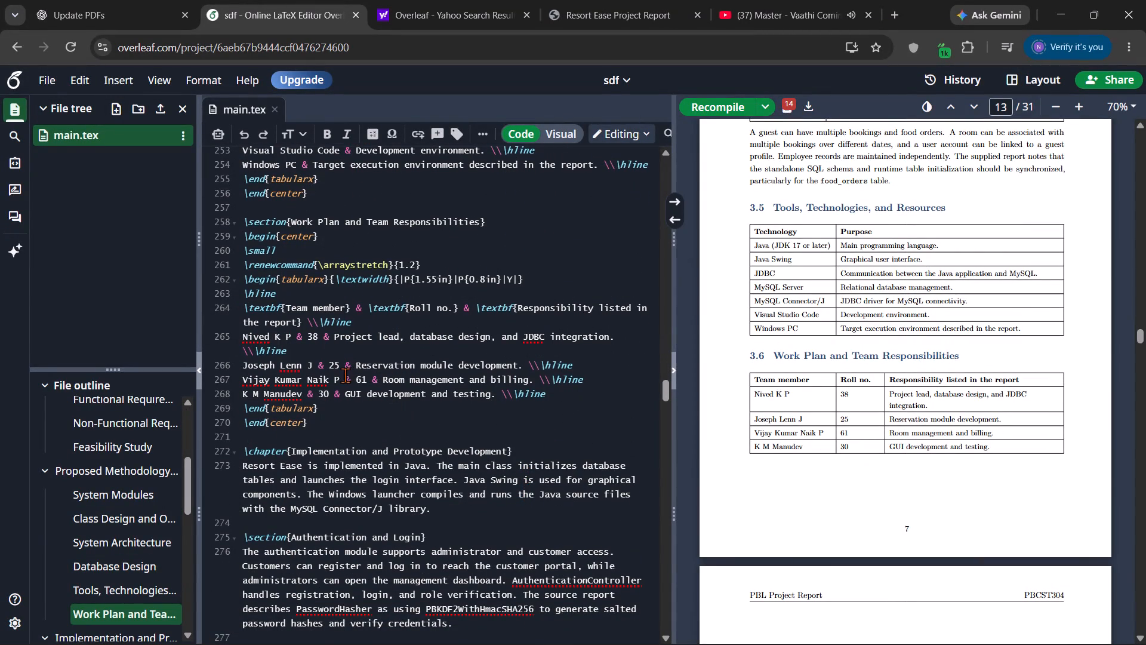
{"action": "left_click", "coordinate": [341, 379]}
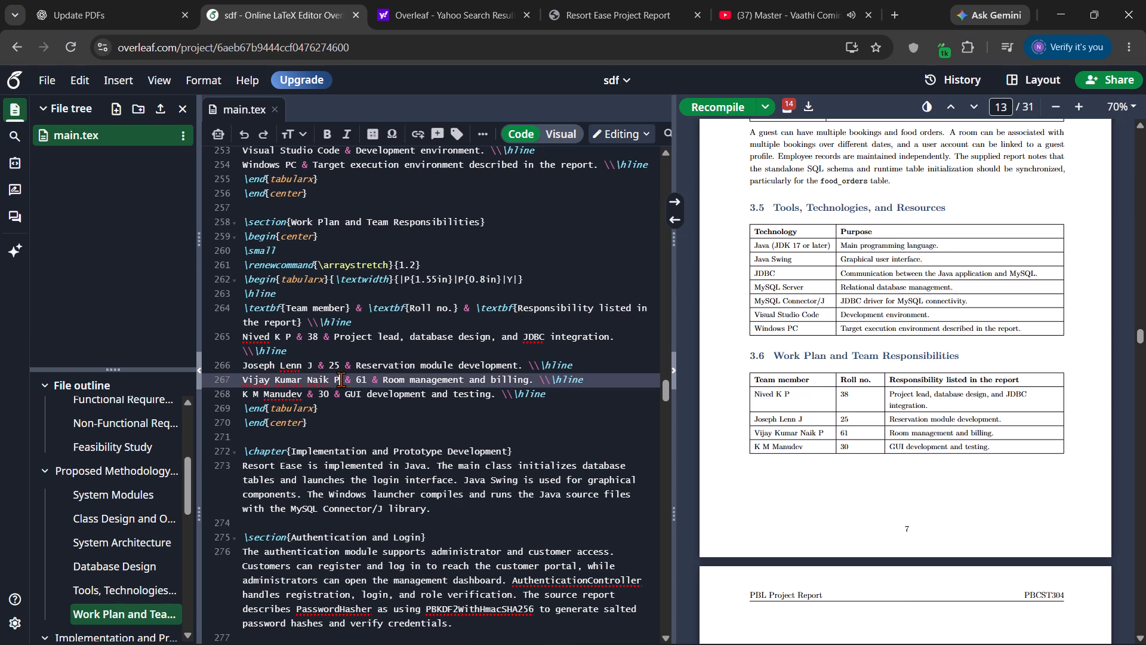
{"action": "key", "text": "BackSpace"}
{"action": "scroll", "coordinate": [441, 398], "scroll_direction": "down", "scroll_amount": 1}
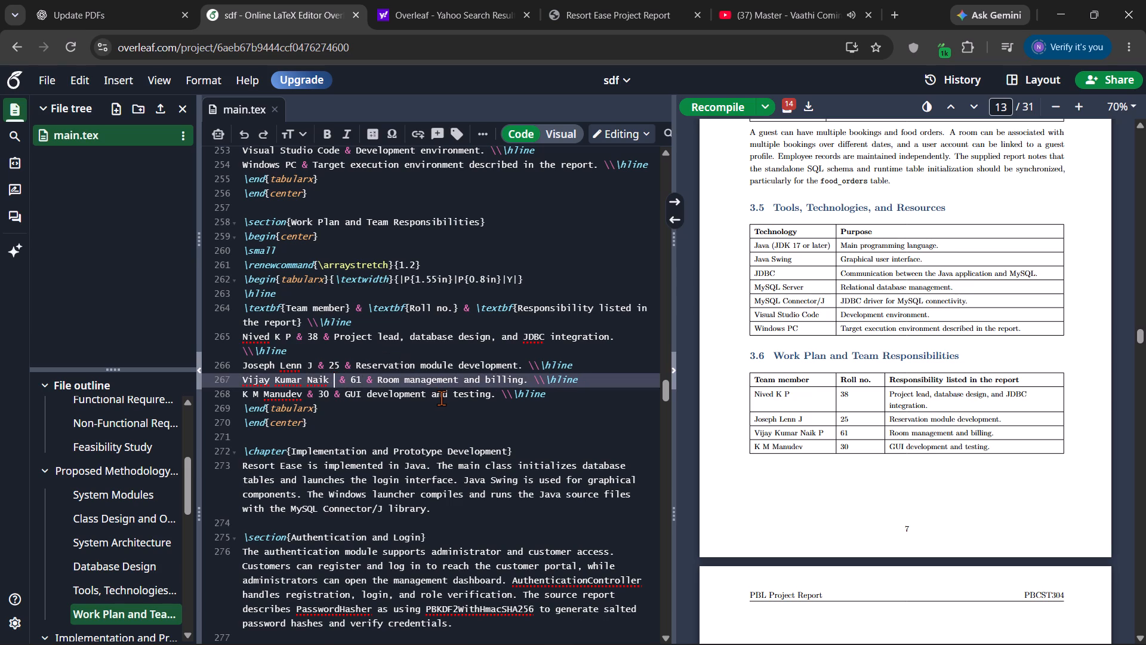
{"action": "scroll", "coordinate": [441, 398], "scroll_direction": "down", "scroll_amount": 1}
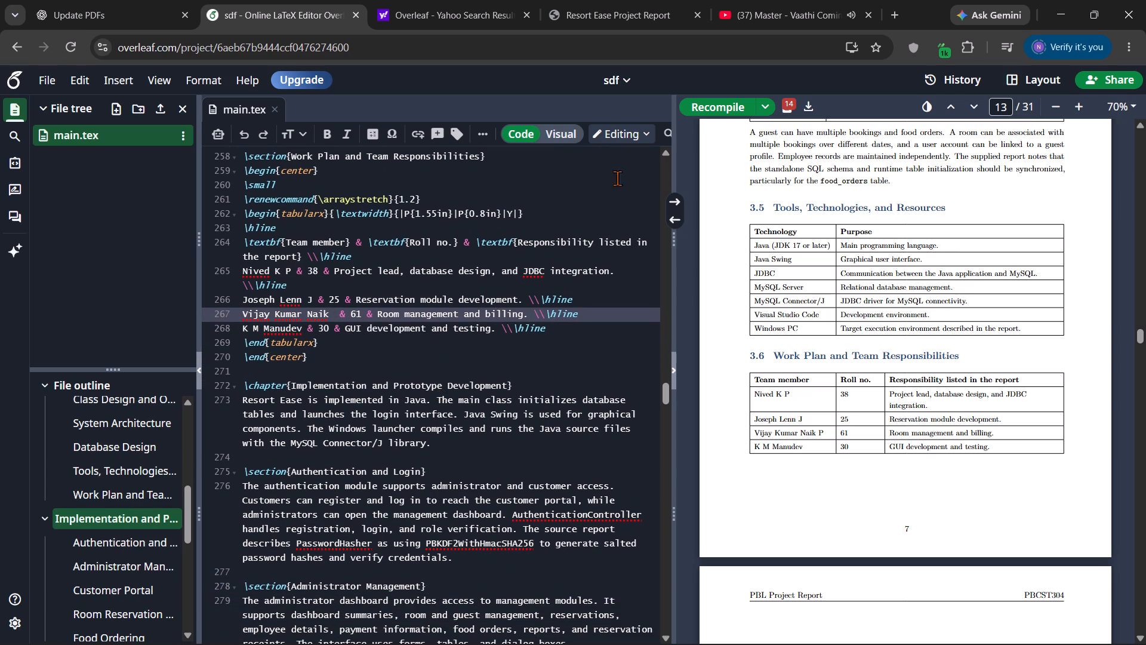
{"action": "left_click", "coordinate": [728, 100]}
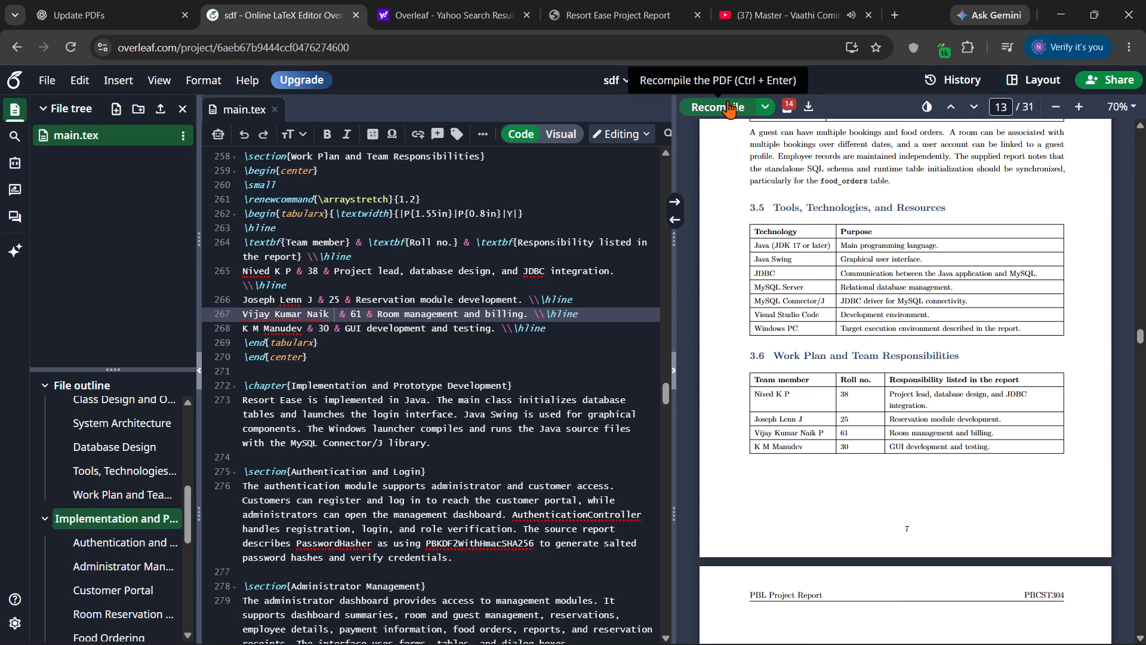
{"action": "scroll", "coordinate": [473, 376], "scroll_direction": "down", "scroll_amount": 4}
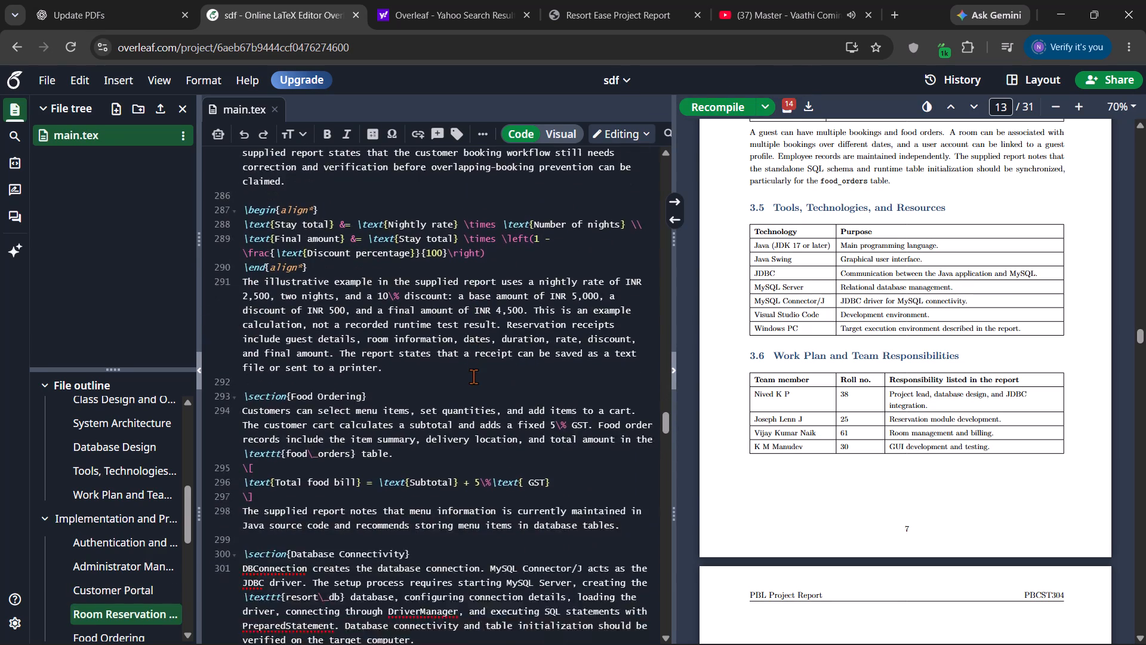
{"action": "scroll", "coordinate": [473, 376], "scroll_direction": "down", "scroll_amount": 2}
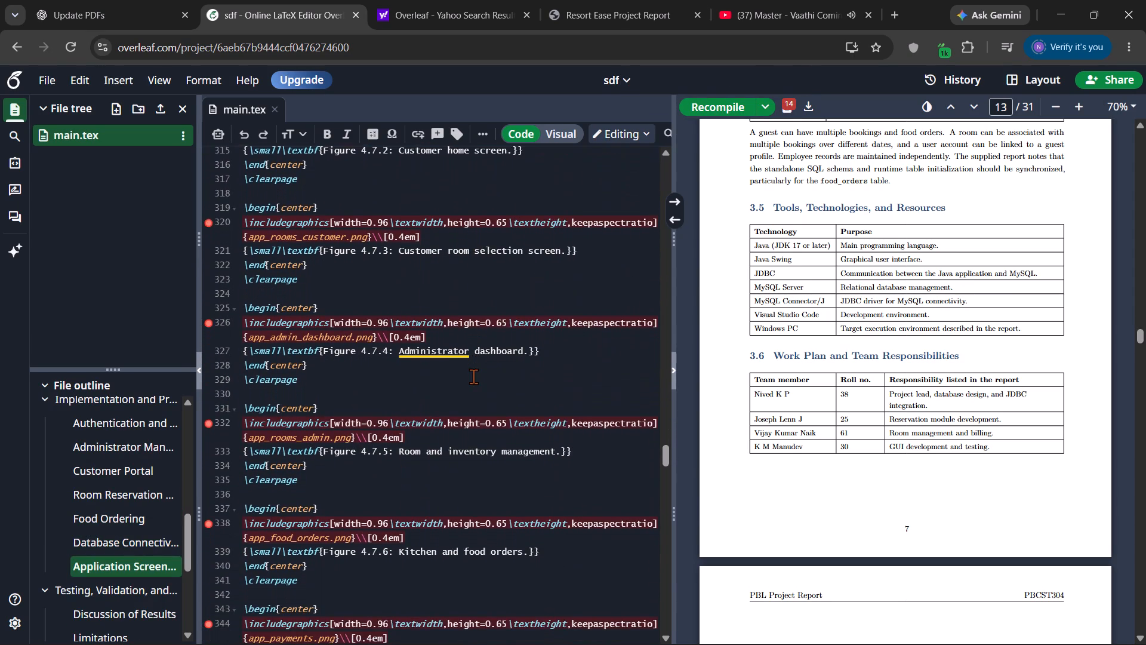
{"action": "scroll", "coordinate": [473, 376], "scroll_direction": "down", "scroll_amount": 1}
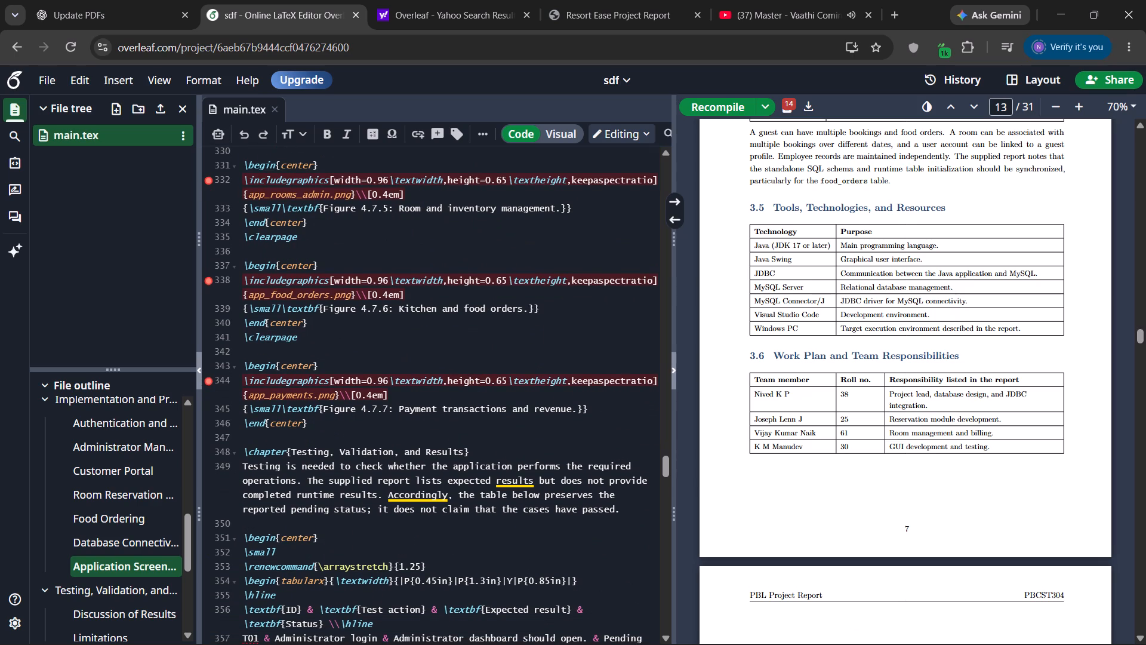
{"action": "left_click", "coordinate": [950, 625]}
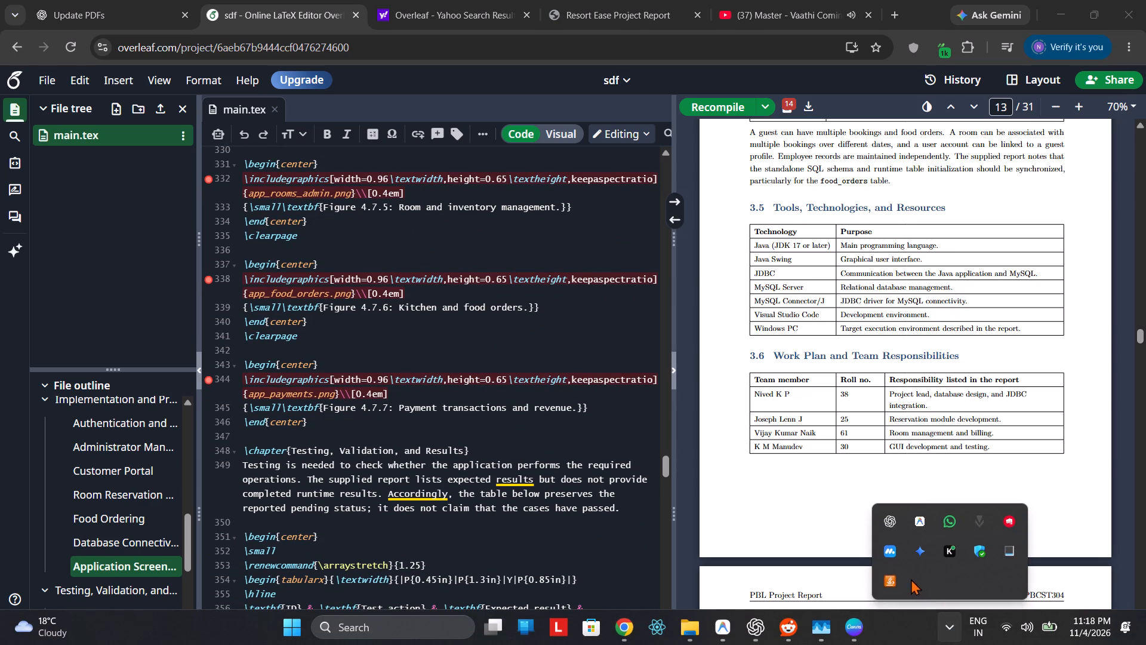
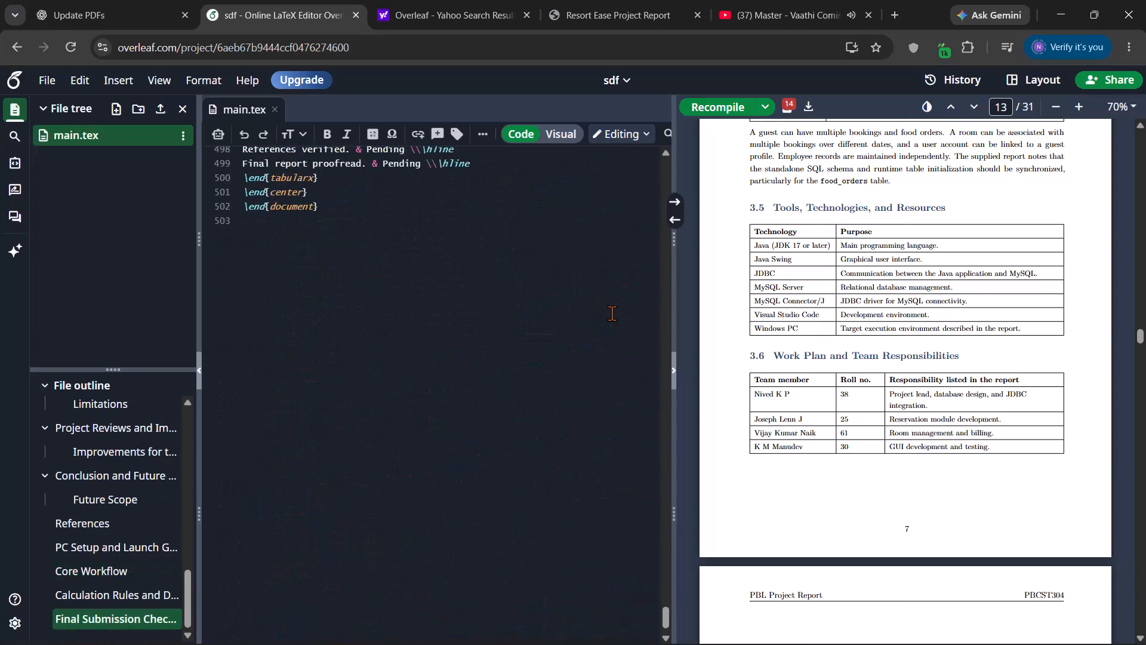
Look over the final submission checklist source and the compiled PDF from the application screenshot figures to chapter 6, Project Reviews and Improvements.
{"action": "scroll", "coordinate": [612, 313], "scroll_direction": "up", "scroll_amount": 2}
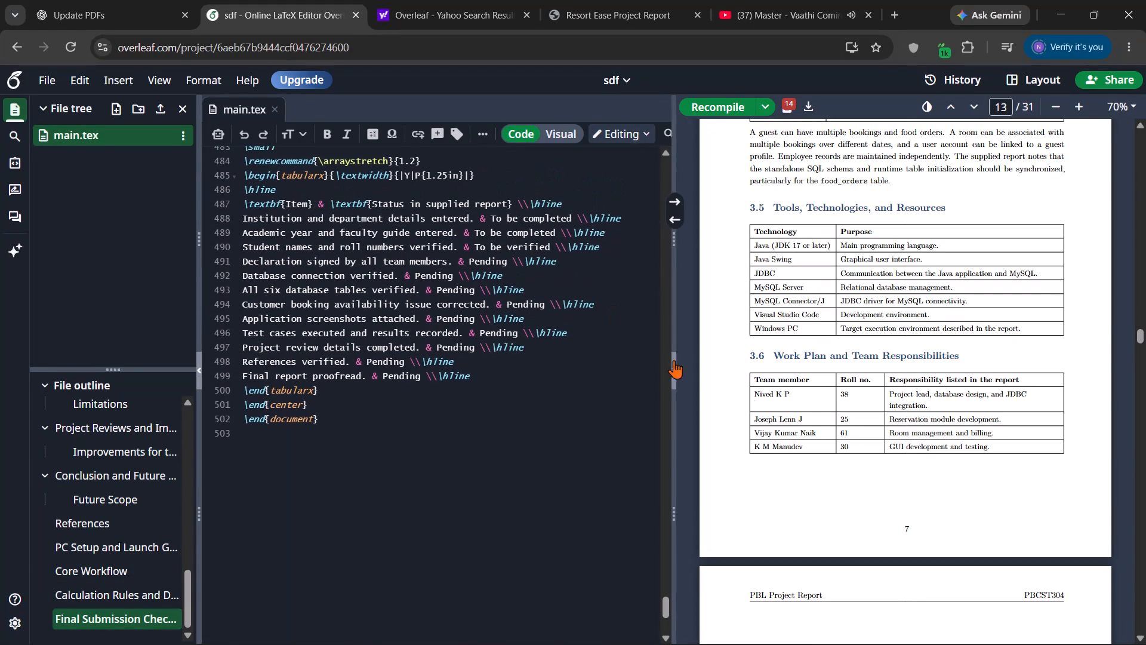
{"action": "scroll", "coordinate": [845, 404], "scroll_direction": "down", "scroll_amount": 14}
{"action": "scroll", "coordinate": [845, 404], "scroll_direction": "up", "scroll_amount": 1}
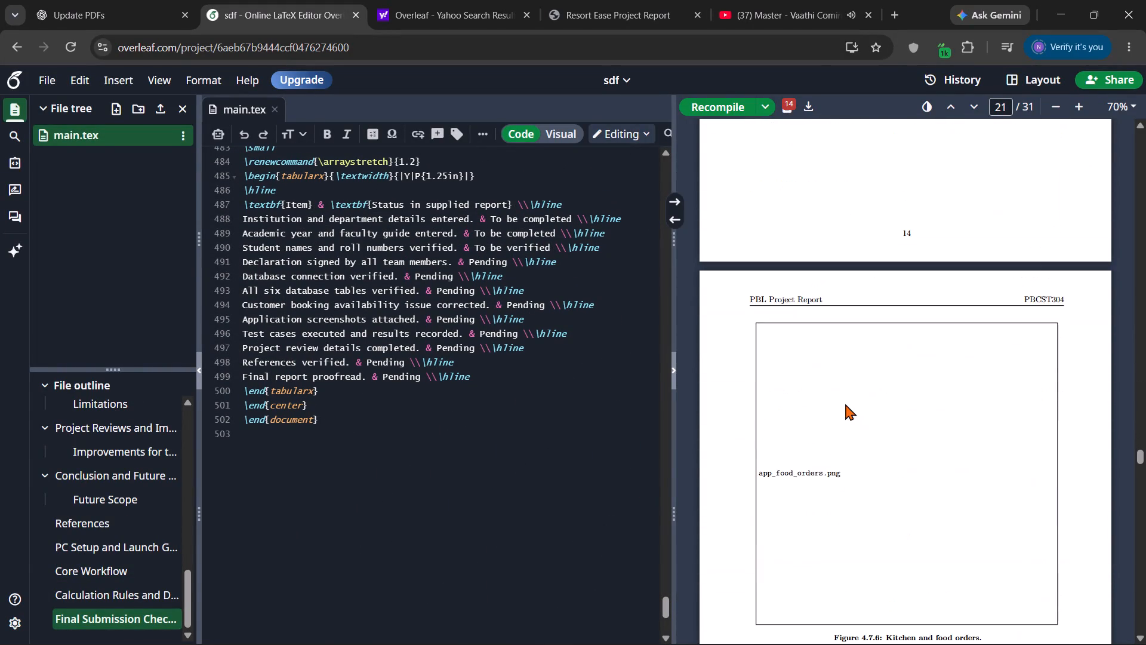
{"action": "scroll", "coordinate": [845, 404], "scroll_direction": "down", "scroll_amount": 3}
{"action": "scroll", "coordinate": [845, 404], "scroll_direction": "right", "scroll_amount": 3}
{"action": "scroll", "coordinate": [845, 404], "scroll_direction": "down", "scroll_amount": 1}
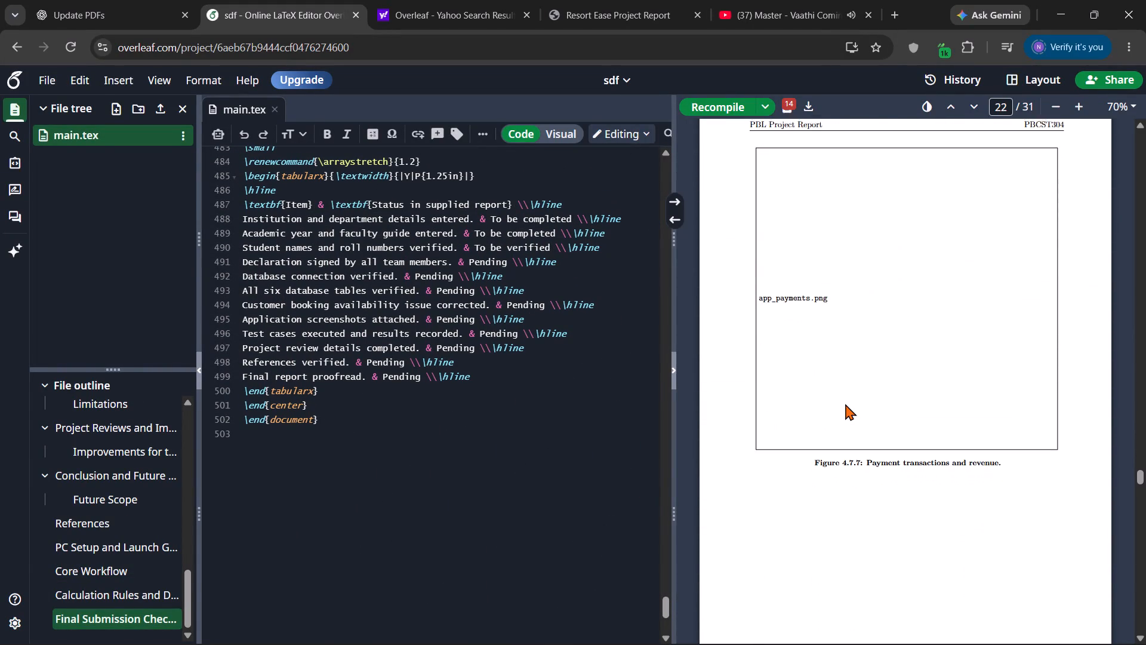
{"action": "scroll", "coordinate": [845, 404], "scroll_direction": "down", "scroll_amount": 5}
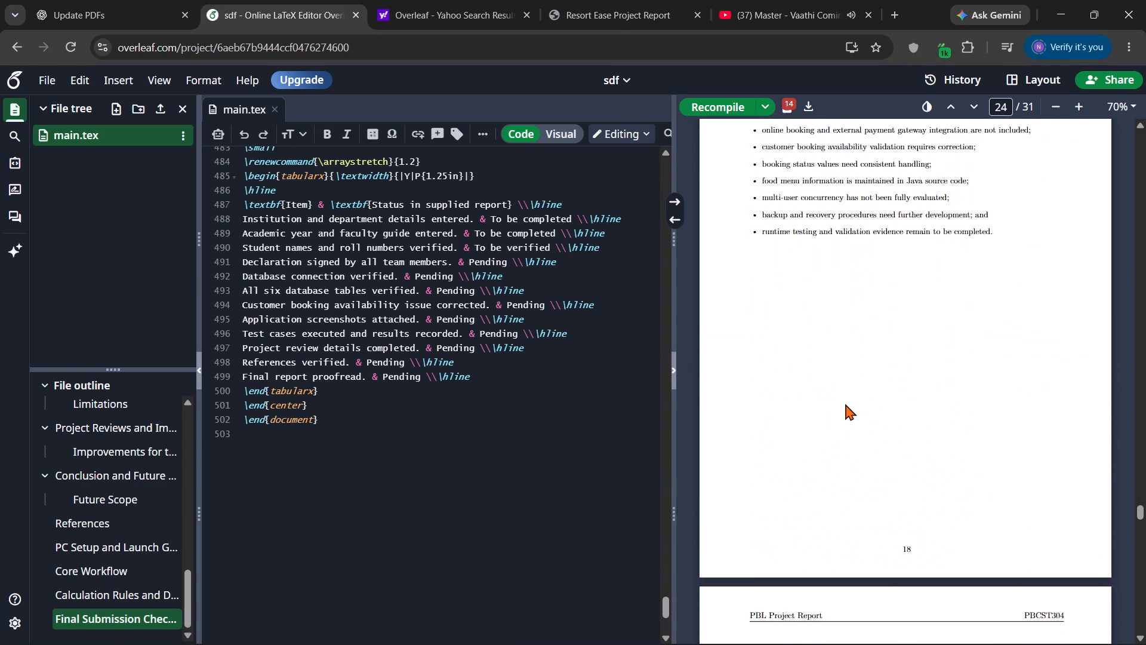
{"action": "scroll", "coordinate": [845, 404], "scroll_direction": "down", "scroll_amount": 2}
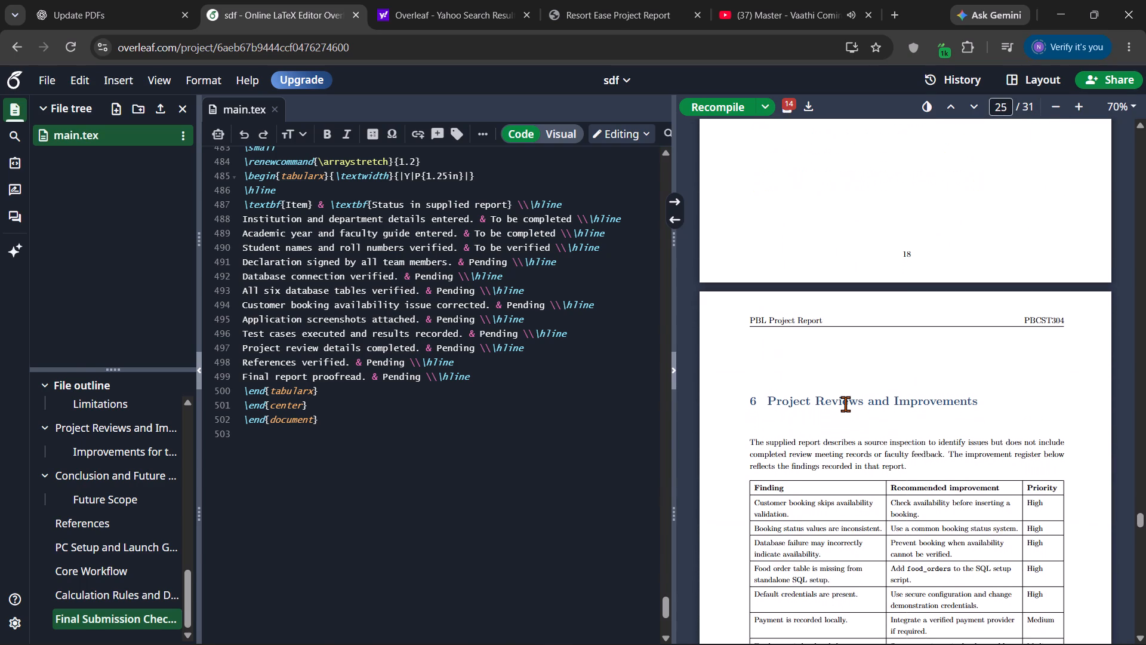
{"action": "left_click", "coordinate": [845, 404]}
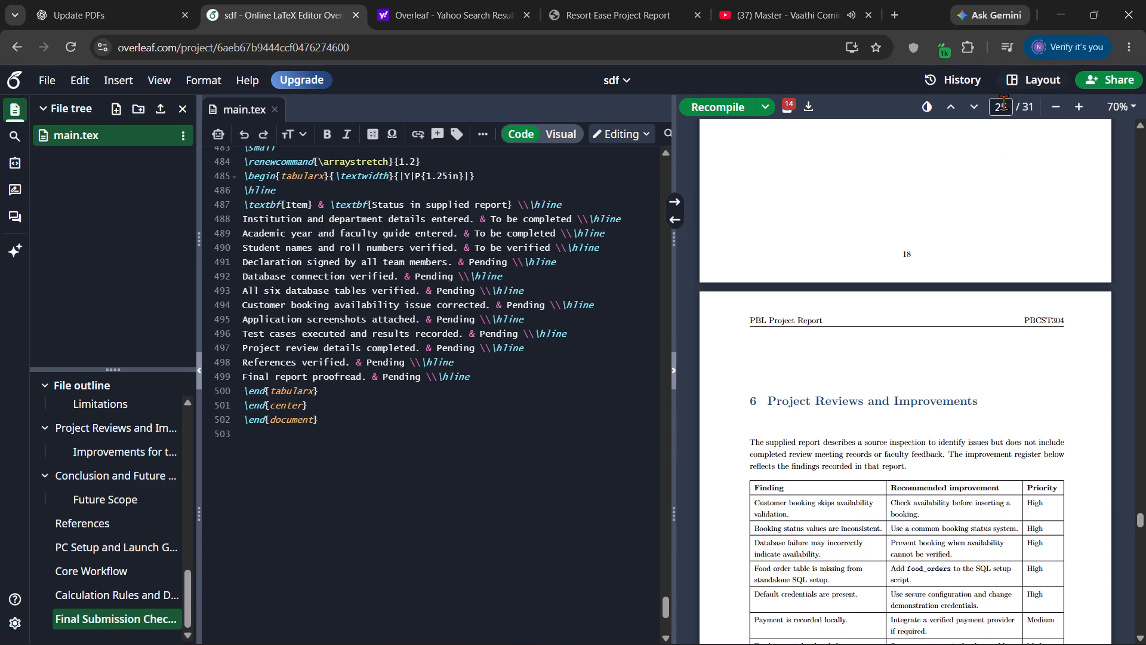
{"action": "left_click", "coordinate": [357, 12]}
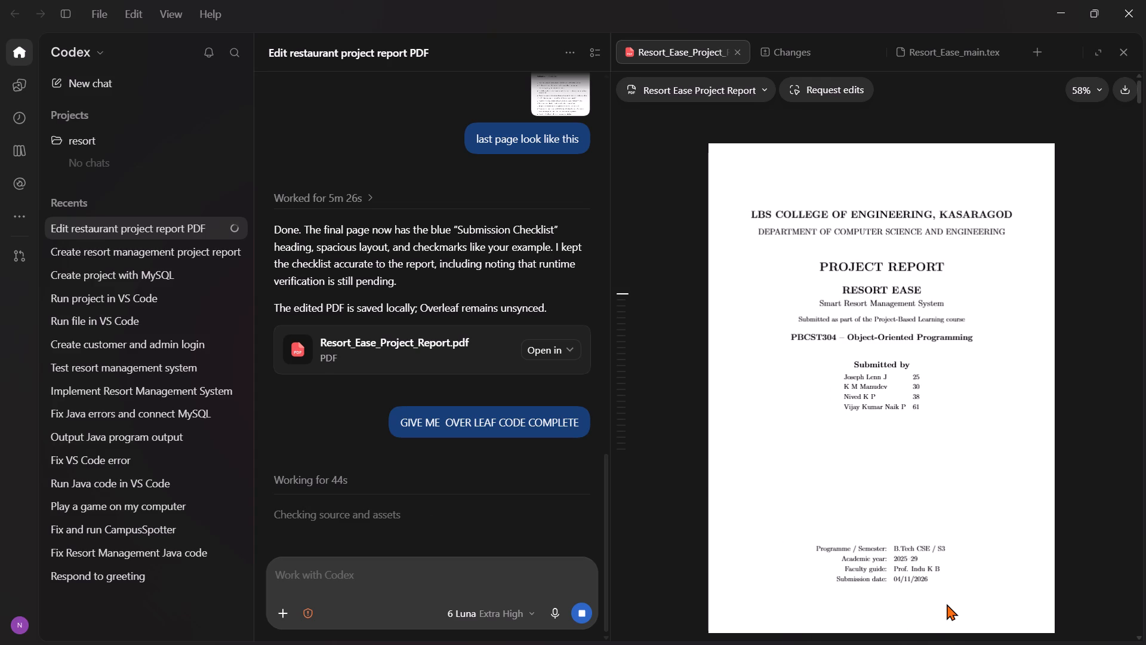
Show the background apps hidden in the system tray.
{"action": "left_click", "coordinate": [955, 627]}
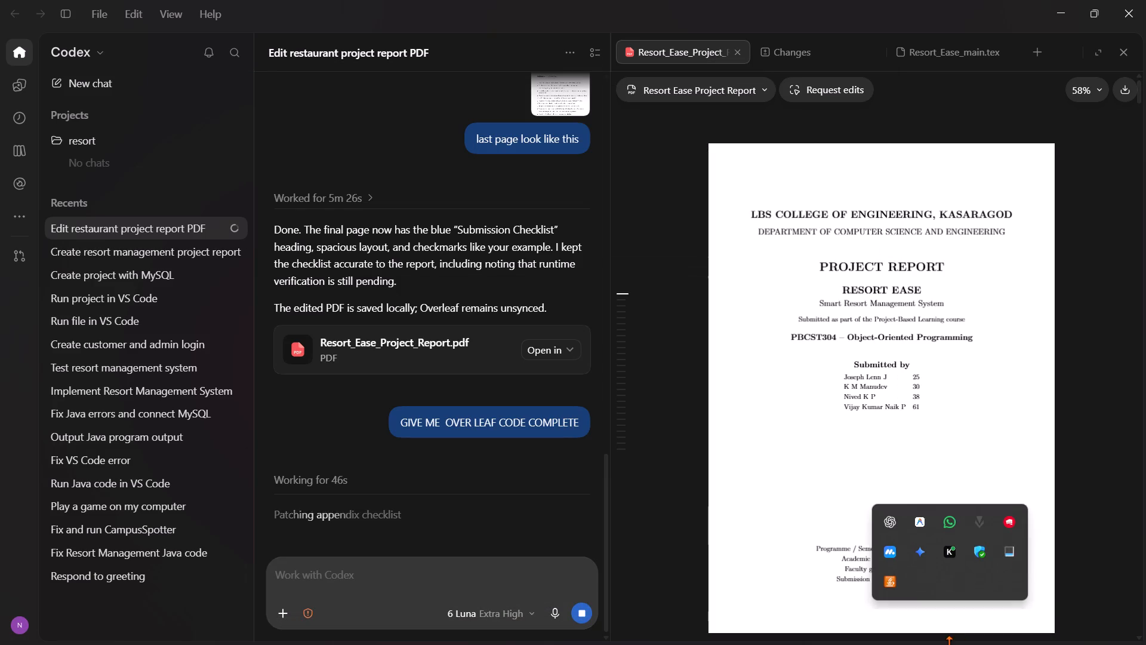